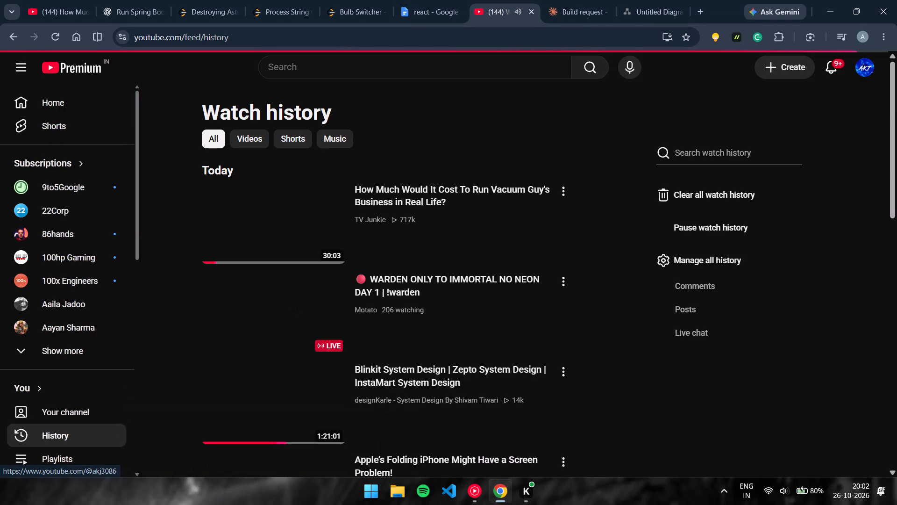
Open the "Blinkit System Design | Zepto System Design | InstaMart System Design" video from the watch history.
{"action": "scroll", "coordinate": [308, 401], "scroll_direction": "down", "scroll_amount": 1}
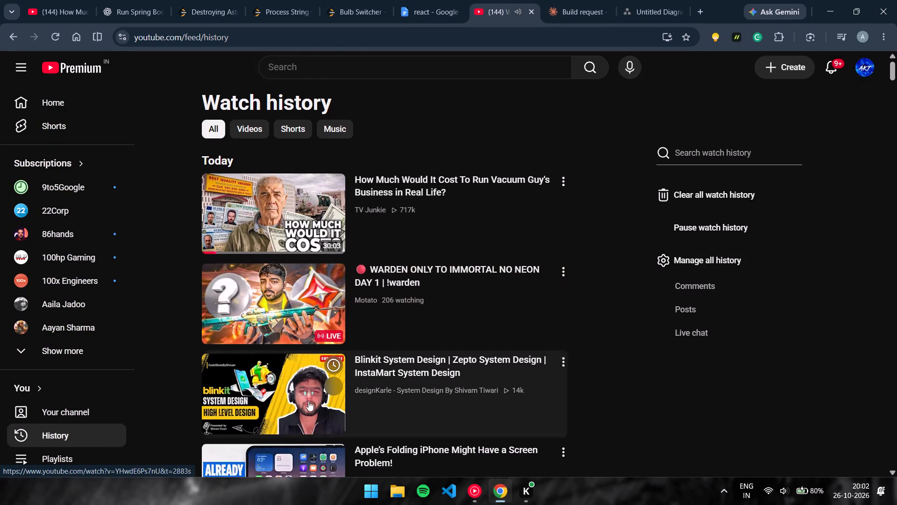
{"action": "left_click", "coordinate": [273, 351]}
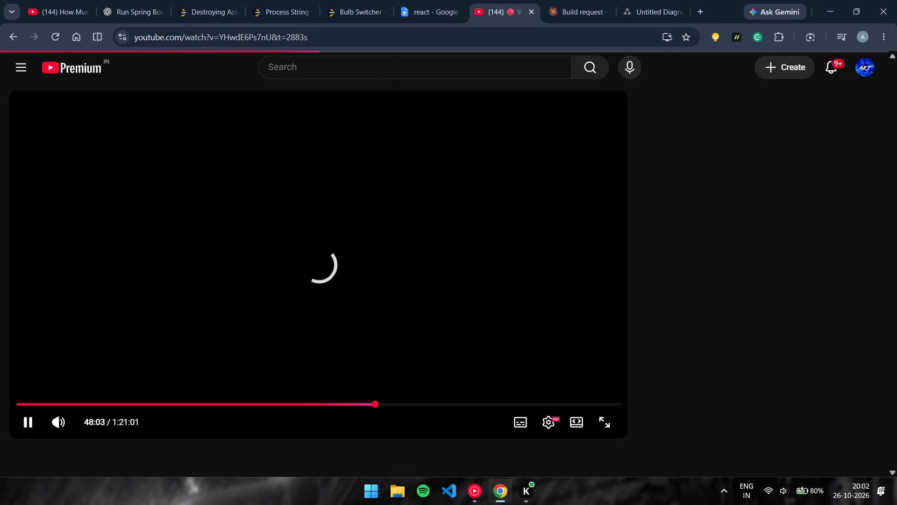
Split the Untitled Diagram draw.io tab into its own window and place it side by side with the video window.
{"action": "left_click_drag", "start_coordinate": [648, 5], "coordinate": [896, 233]}
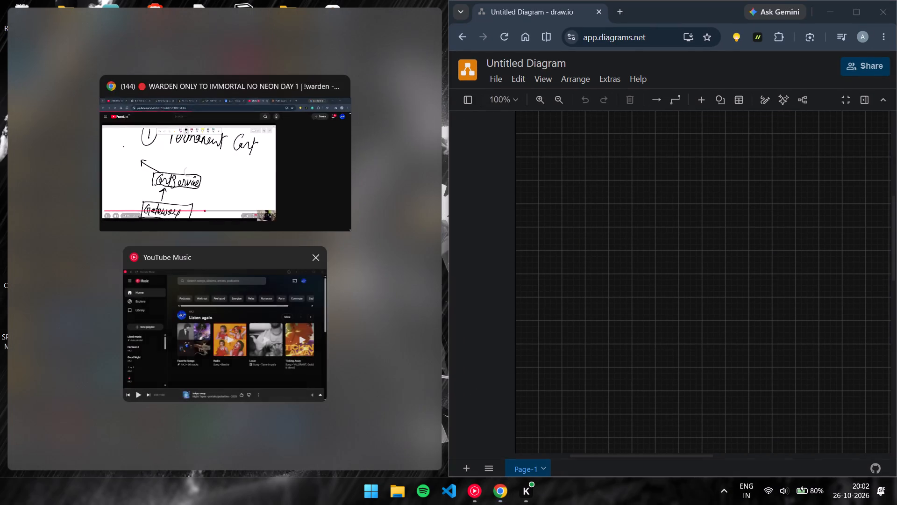
{"action": "left_click", "coordinate": [221, 183]}
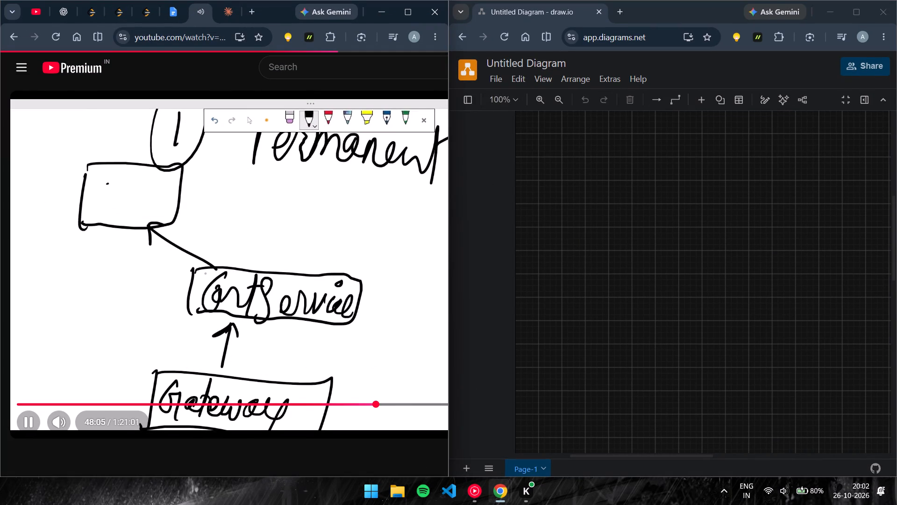
{"action": "scroll", "coordinate": [393, 373], "scroll_direction": "up", "scroll_amount": 2}
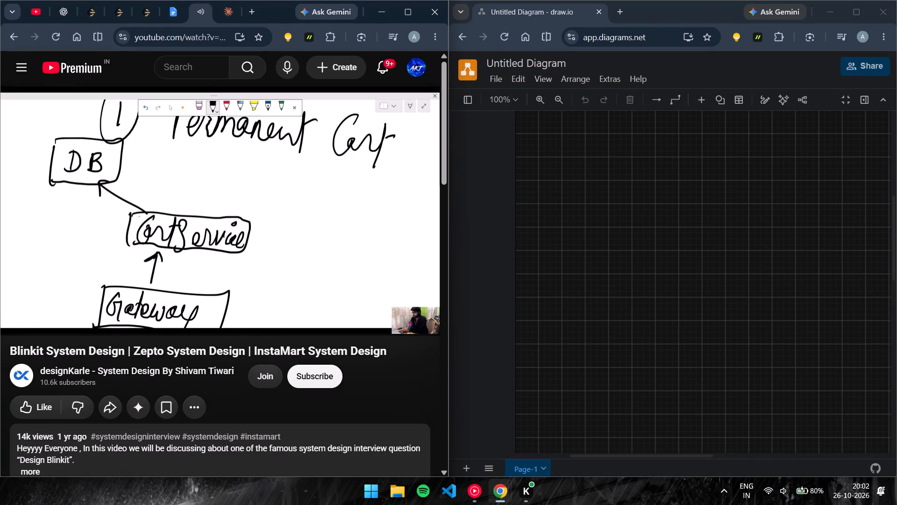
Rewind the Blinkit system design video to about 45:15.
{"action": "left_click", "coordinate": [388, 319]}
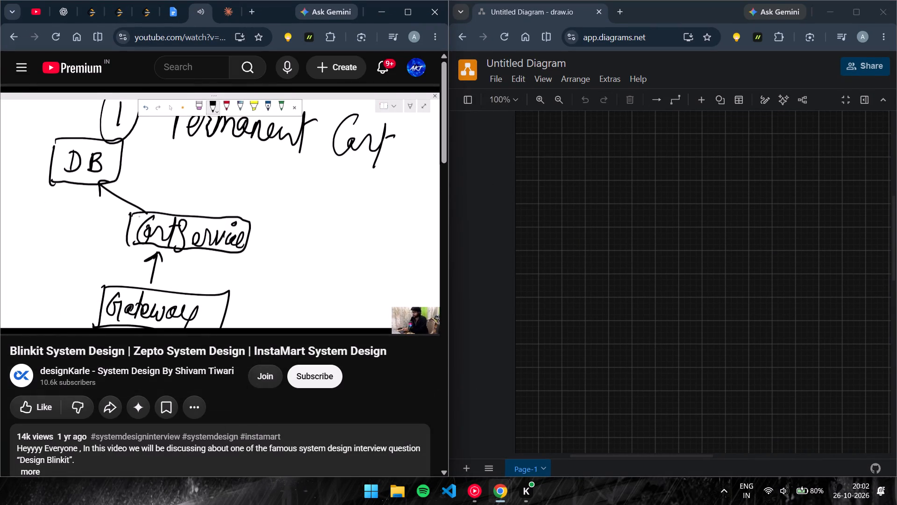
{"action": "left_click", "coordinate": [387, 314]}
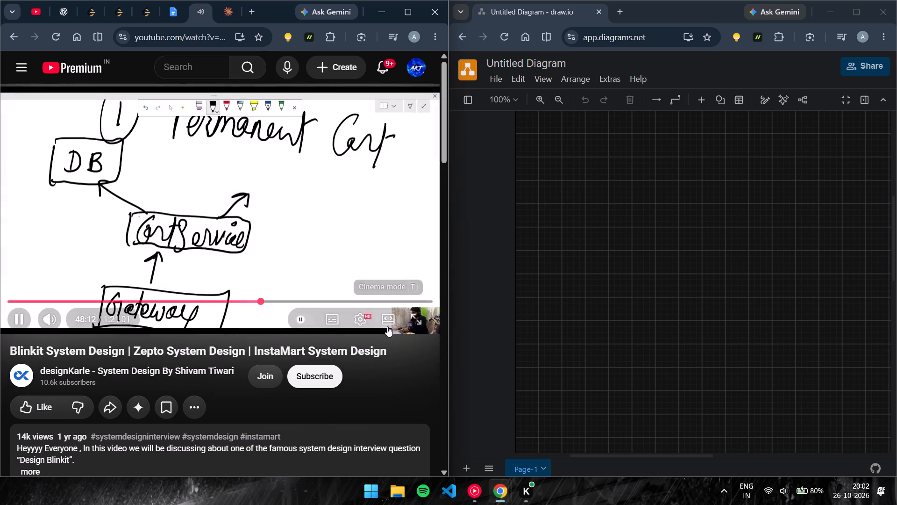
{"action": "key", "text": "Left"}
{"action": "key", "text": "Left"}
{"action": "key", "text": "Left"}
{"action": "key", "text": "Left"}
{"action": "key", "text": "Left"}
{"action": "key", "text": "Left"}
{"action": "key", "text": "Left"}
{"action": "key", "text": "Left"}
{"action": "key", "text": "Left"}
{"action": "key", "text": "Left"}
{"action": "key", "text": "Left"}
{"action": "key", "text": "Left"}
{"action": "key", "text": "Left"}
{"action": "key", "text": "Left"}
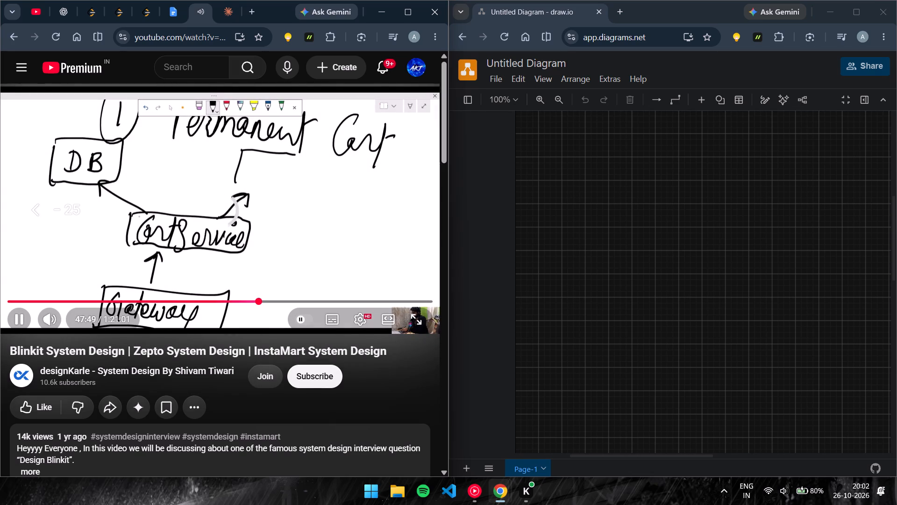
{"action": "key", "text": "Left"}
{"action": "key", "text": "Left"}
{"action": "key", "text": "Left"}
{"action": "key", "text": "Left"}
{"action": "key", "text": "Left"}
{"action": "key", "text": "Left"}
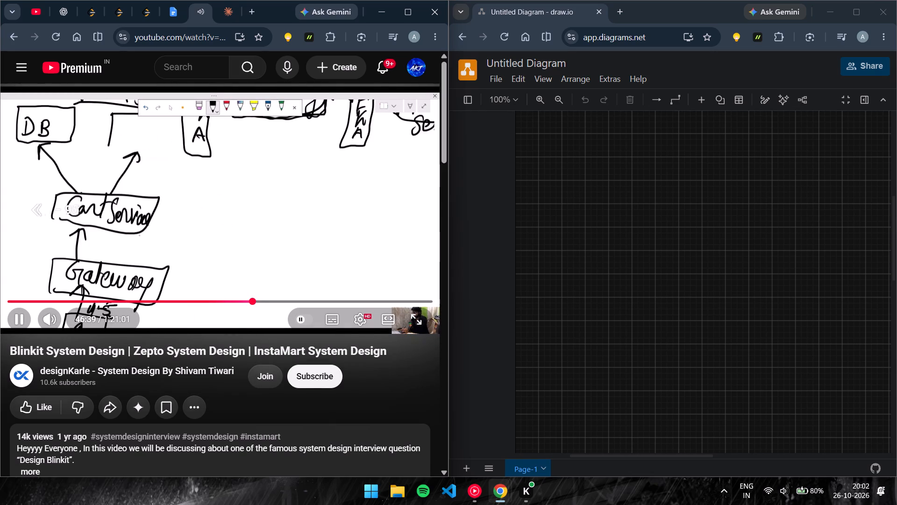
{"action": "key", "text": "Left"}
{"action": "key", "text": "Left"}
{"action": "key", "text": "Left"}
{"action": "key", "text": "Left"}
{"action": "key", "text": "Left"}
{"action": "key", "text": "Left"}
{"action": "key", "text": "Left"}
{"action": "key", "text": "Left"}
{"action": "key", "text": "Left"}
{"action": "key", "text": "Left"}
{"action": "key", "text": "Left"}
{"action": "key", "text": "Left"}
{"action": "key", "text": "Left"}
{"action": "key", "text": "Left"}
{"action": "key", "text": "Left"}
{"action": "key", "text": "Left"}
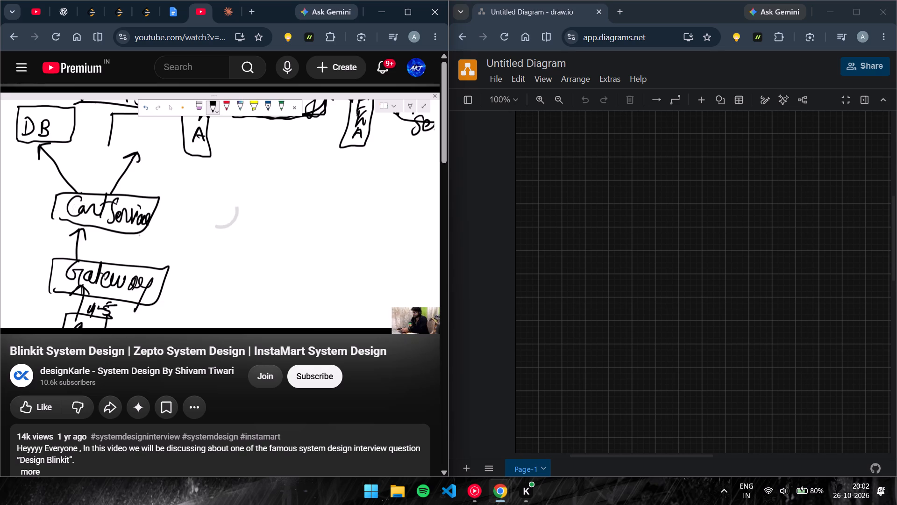
Show the shapes sidebar in the draw.io diagram and widen the diagram window, narrowing the video window beside it.
{"action": "left_click", "coordinate": [466, 99]}
{"action": "left_click", "coordinate": [612, 273]}
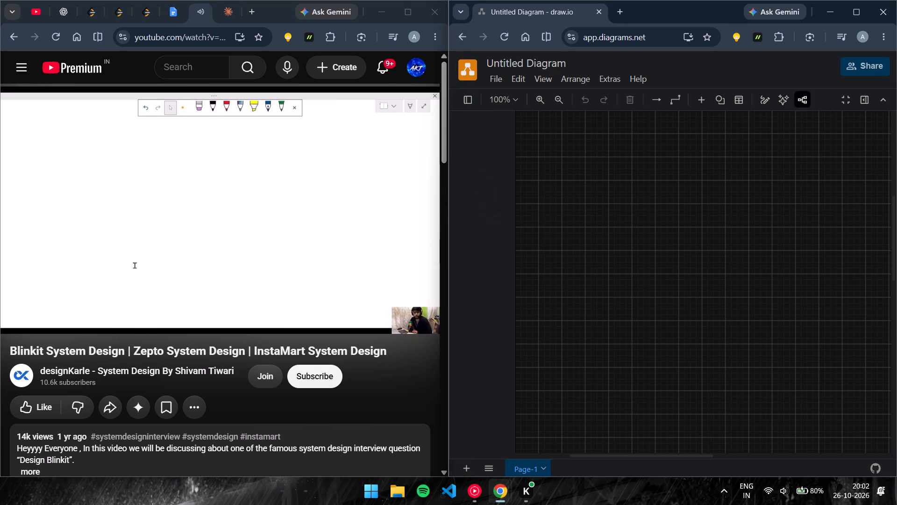
{"action": "left_click_drag", "start_coordinate": [451, 227], "coordinate": [280, 231]}
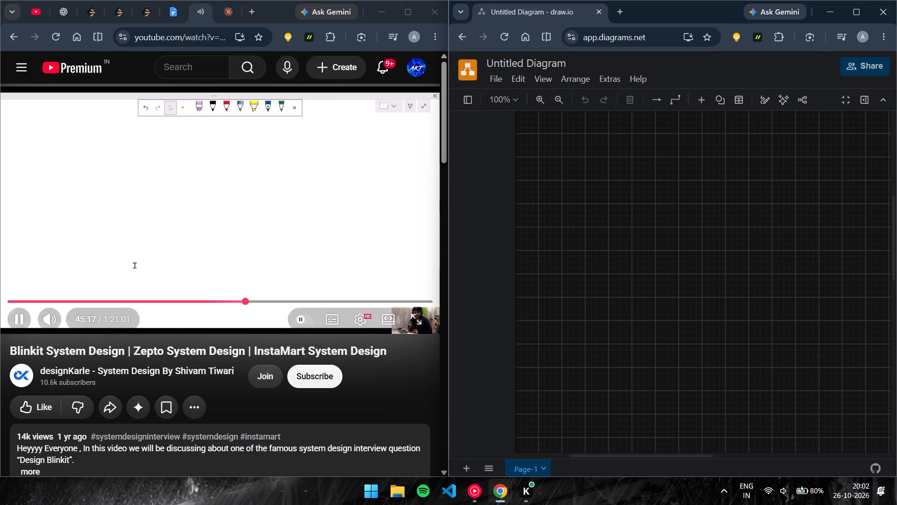
{"action": "left_click_drag", "start_coordinate": [446, 237], "coordinate": [340, 251]}
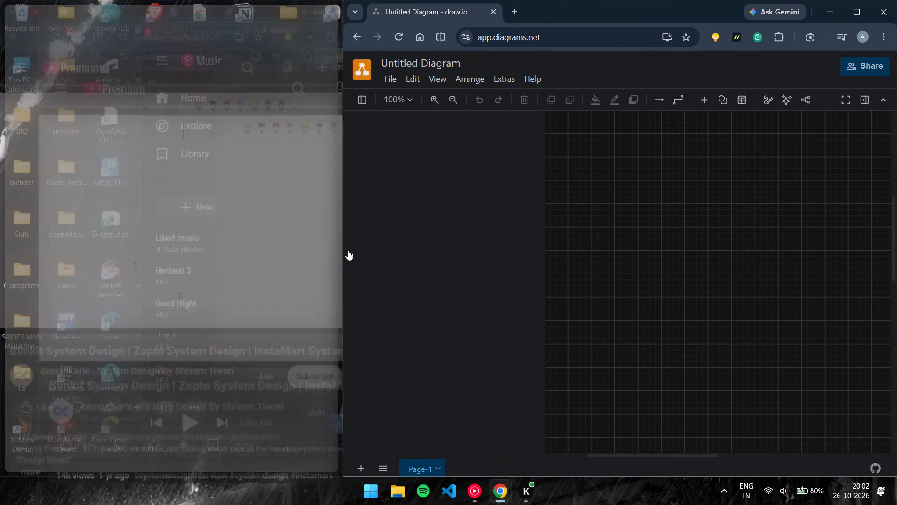
Seek the Blinkit system design video back to about 39:06 and pause it.
{"action": "scroll", "coordinate": [218, 315], "scroll_direction": "up", "scroll_amount": 3}
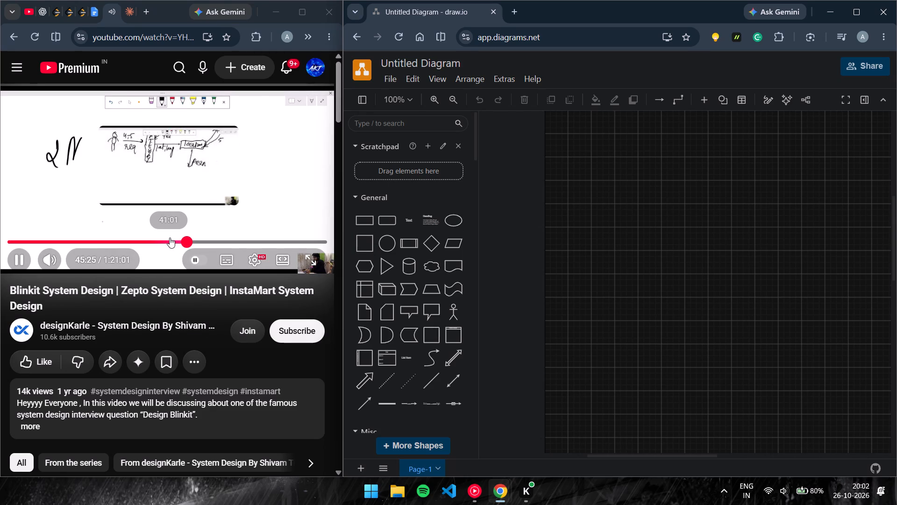
{"action": "left_click", "coordinate": [162, 238]}
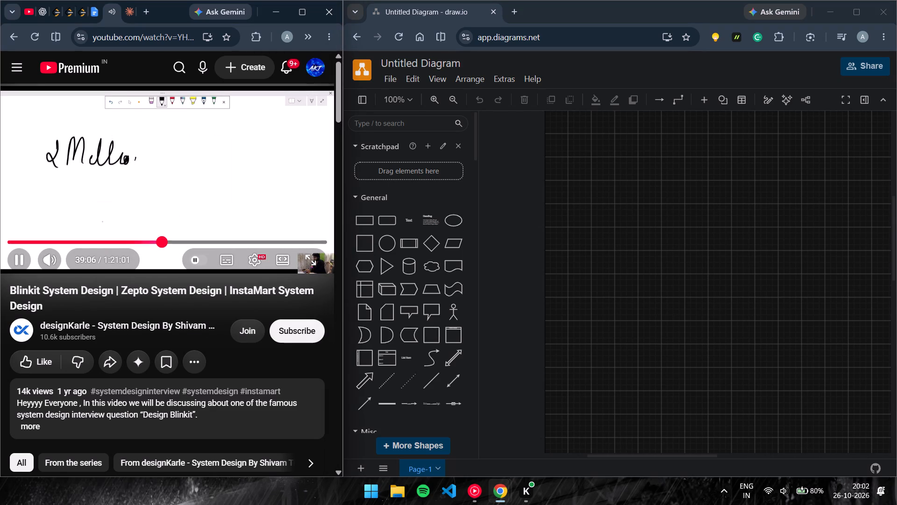
{"action": "left_click", "coordinate": [146, 170]}
Switch to YouTube Music, play "Loser" by Tame Impala, and return to the draw.io window.
{"action": "left_click", "coordinate": [472, 502]}
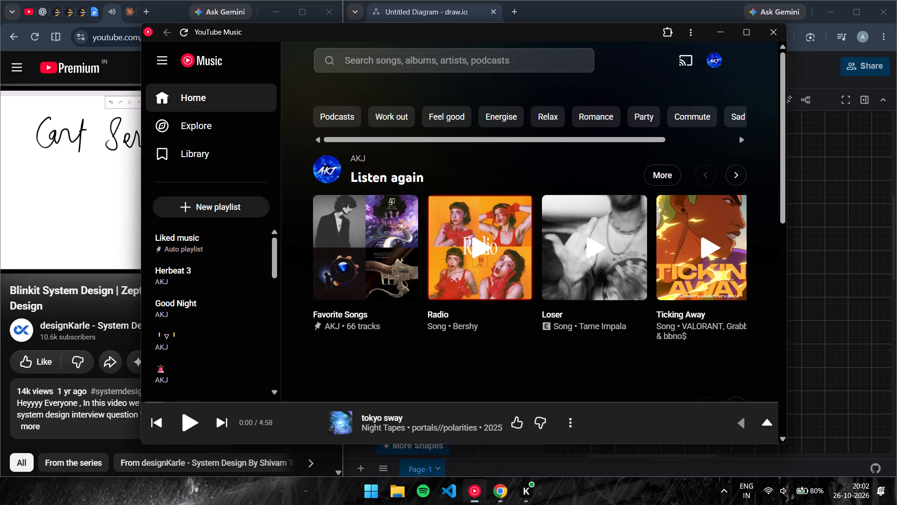
{"action": "left_click", "coordinate": [595, 242]}
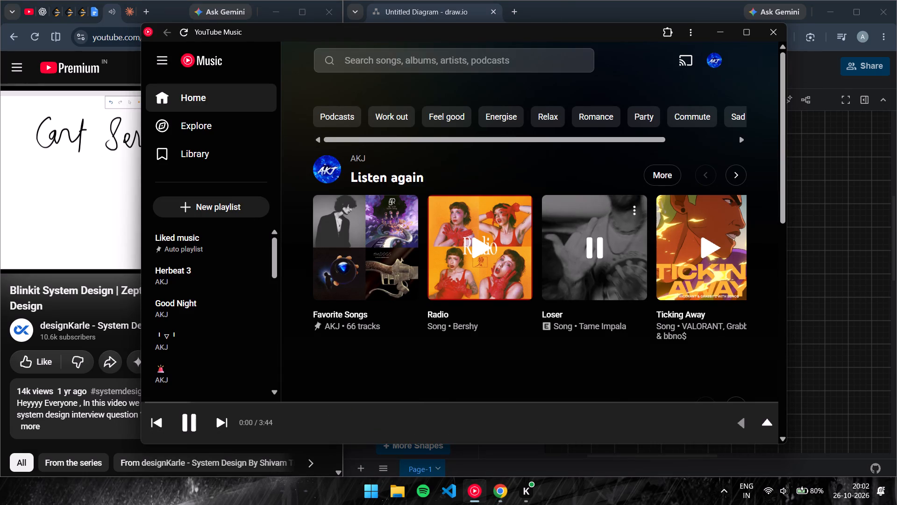
{"action": "left_click", "coordinate": [591, 7]}
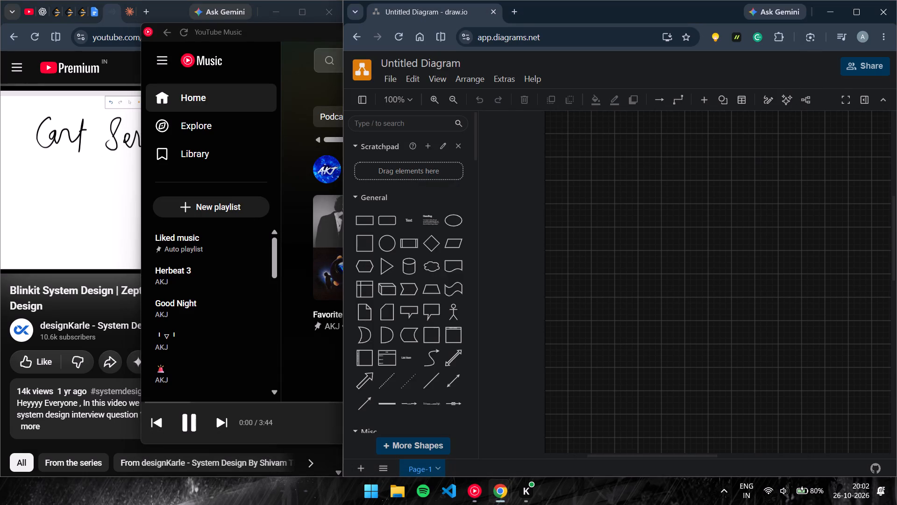
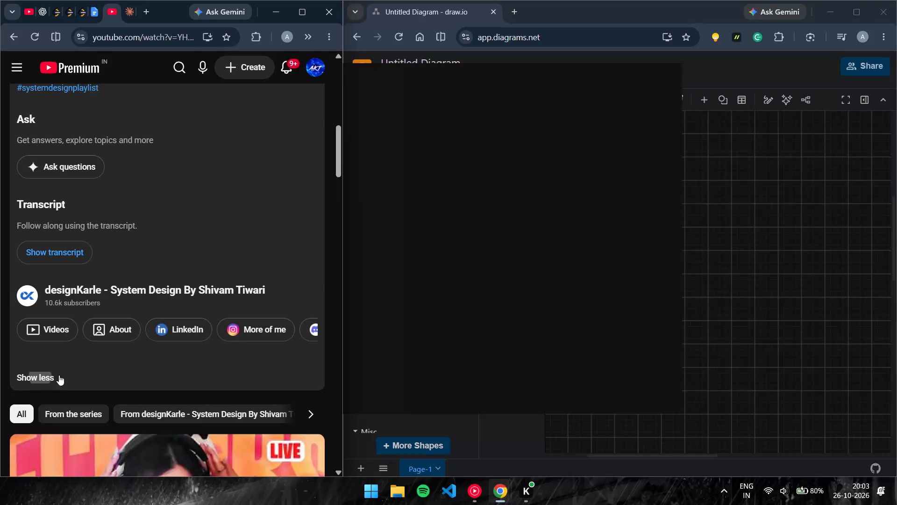
Return to the Blinkit system design video player and resume playback from 39:06.
{"action": "scroll", "coordinate": [96, 370], "scroll_direction": "up", "scroll_amount": 9}
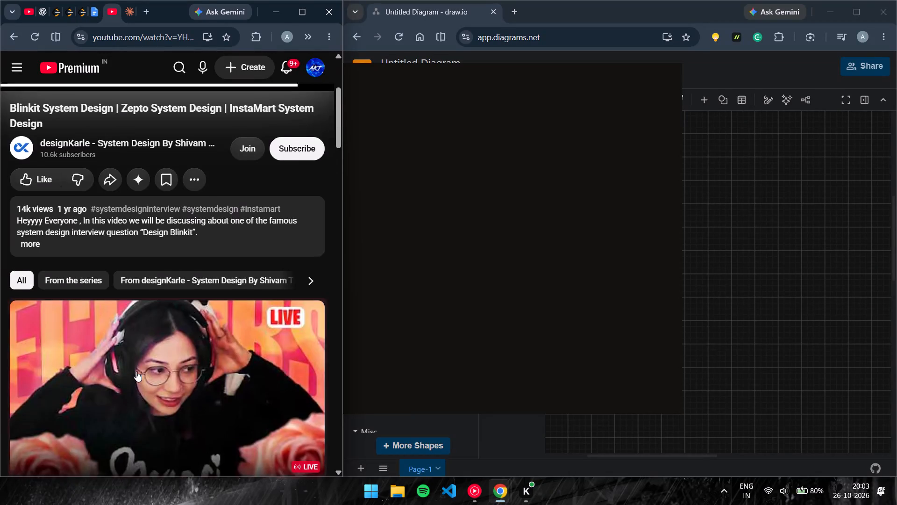
{"action": "scroll", "coordinate": [136, 371], "scroll_direction": "up", "scroll_amount": 15}
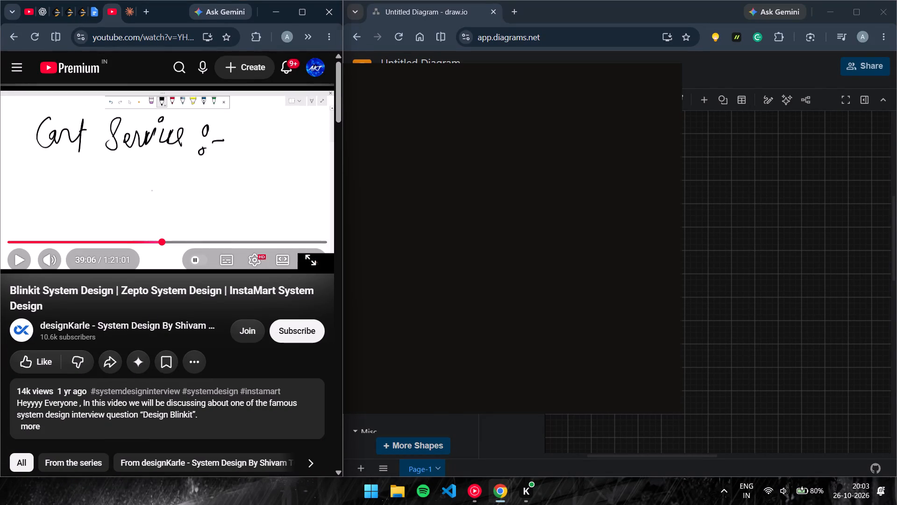
{"action": "left_click", "coordinate": [705, 65]}
{"action": "left_click", "coordinate": [195, 173]}
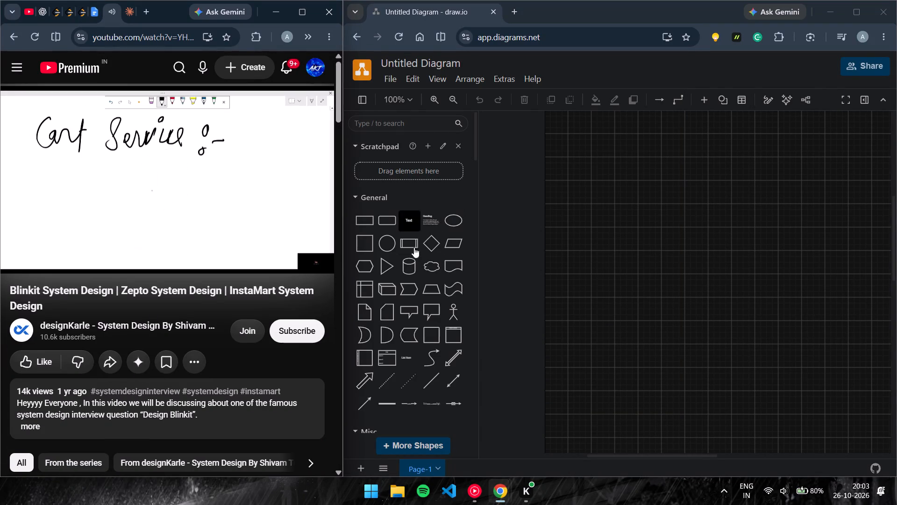
Place an Actor figure near the left edge of the blank diagram page.
{"action": "scroll", "coordinate": [410, 306], "scroll_direction": "down", "scroll_amount": 3}
{"action": "scroll", "coordinate": [426, 260], "scroll_direction": "up", "scroll_amount": 1}
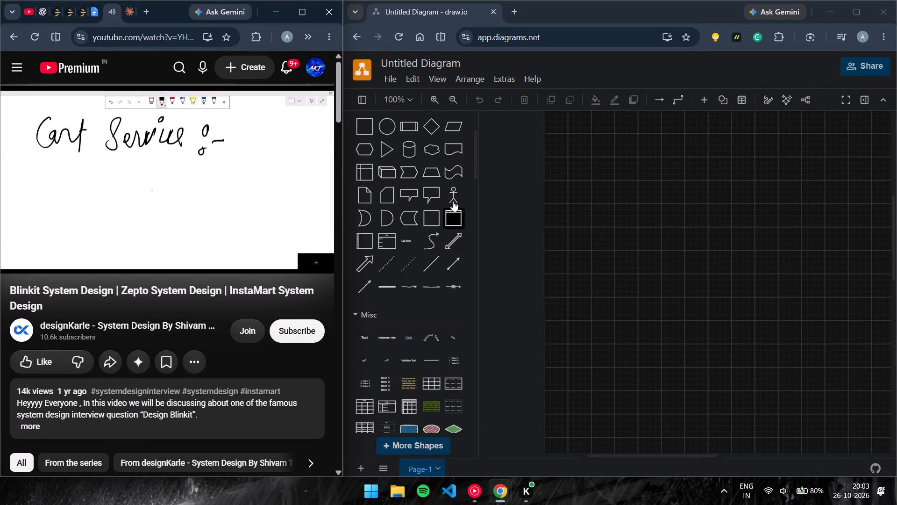
{"action": "left_click_drag", "start_coordinate": [451, 195], "coordinate": [587, 216]}
Change the actor figure's label to "User".
{"action": "left_click", "coordinate": [598, 261]}
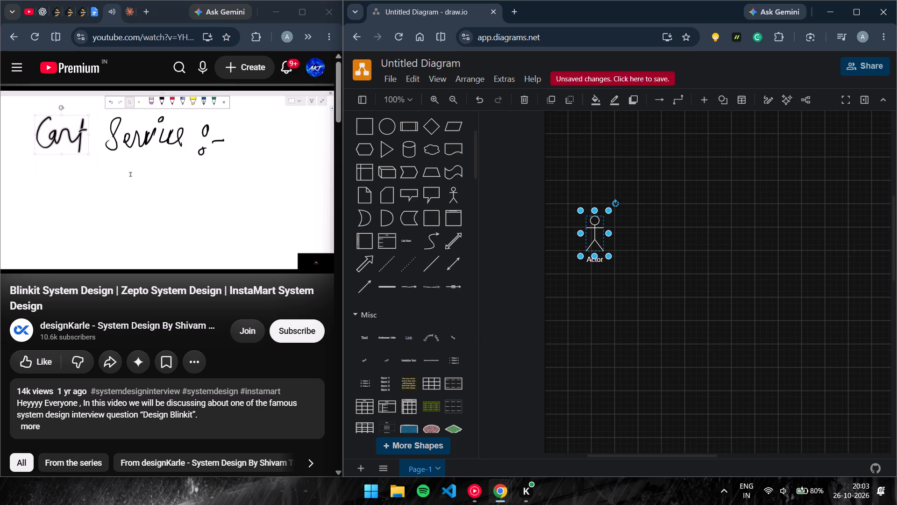
{"action": "left_click", "coordinate": [600, 260]}
{"action": "left_click", "coordinate": [620, 267]}
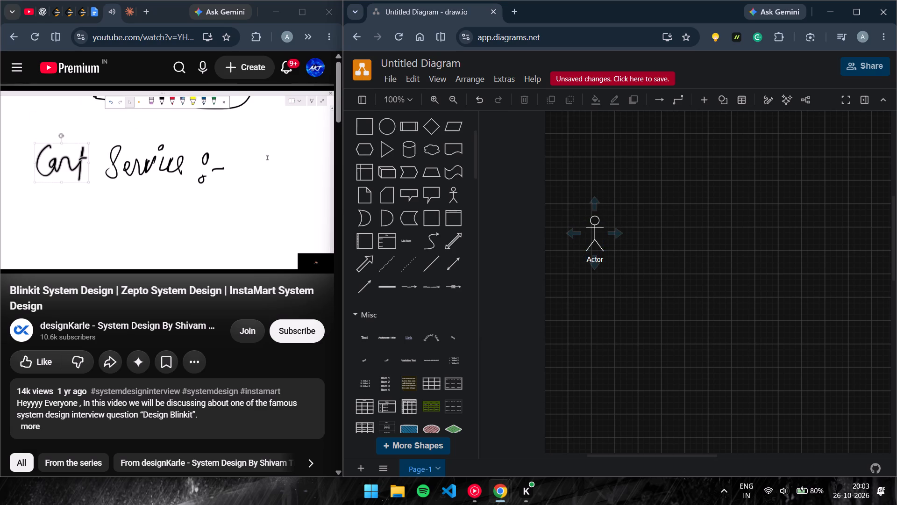
{"action": "scroll", "coordinate": [622, 281], "scroll_direction": "up", "scroll_amount": 8}
{"action": "left_click", "coordinate": [561, 211]}
{"action": "left_click", "coordinate": [572, 216]}
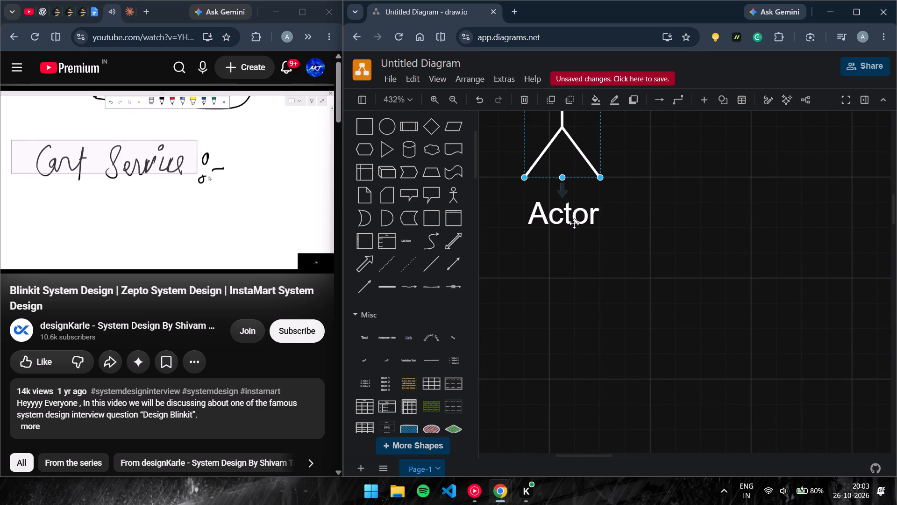
{"action": "triple_click", "coordinate": [574, 224]}
{"action": "left_click", "coordinate": [570, 219]}
{"action": "double_click", "coordinate": [572, 221]}
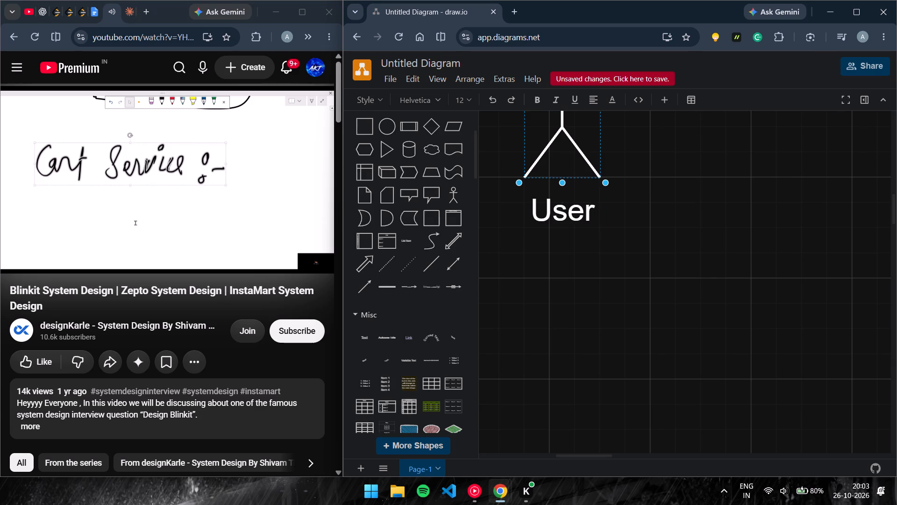
{"action": "left_click", "coordinate": [610, 277]}
Pause the video at about 39:35 and add a square labelled "GATEWAY" to the right of the User actor.
{"action": "scroll", "coordinate": [614, 282], "scroll_direction": "down", "scroll_amount": 11}
{"action": "scroll", "coordinate": [606, 231], "scroll_direction": "up", "scroll_amount": 4}
{"action": "scroll", "coordinate": [643, 263], "scroll_direction": "up", "scroll_amount": 1}
{"action": "left_click_drag", "start_coordinate": [740, 342], "coordinate": [695, 320]}
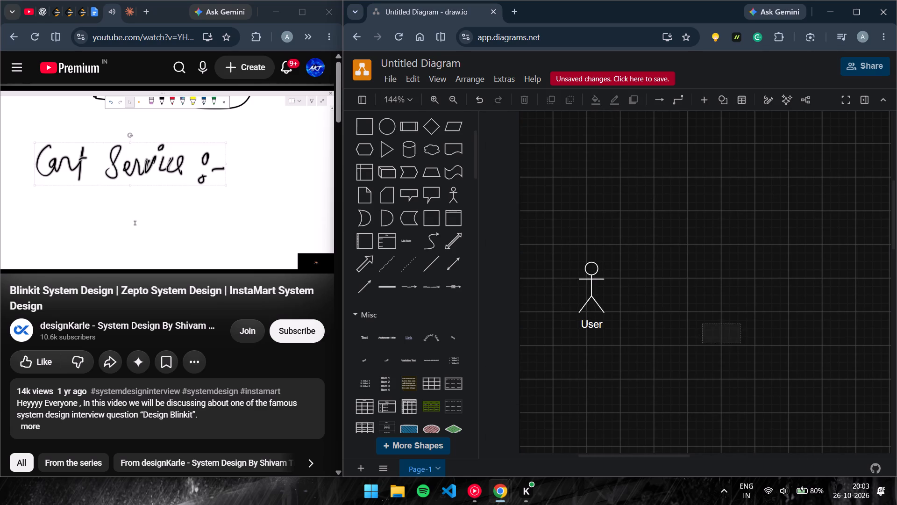
{"action": "left_click_drag", "start_coordinate": [695, 320], "coordinate": [629, 282]}
{"action": "scroll", "coordinate": [767, 300], "scroll_direction": "down", "scroll_amount": 5}
{"action": "scroll", "coordinate": [769, 301], "scroll_direction": "up", "scroll_amount": 4}
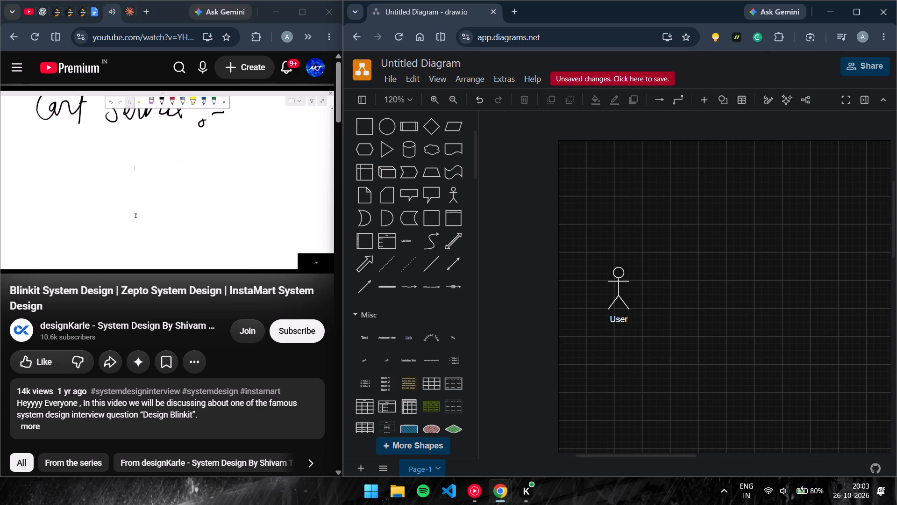
{"action": "left_click_drag", "start_coordinate": [605, 454], "coordinate": [628, 454]}
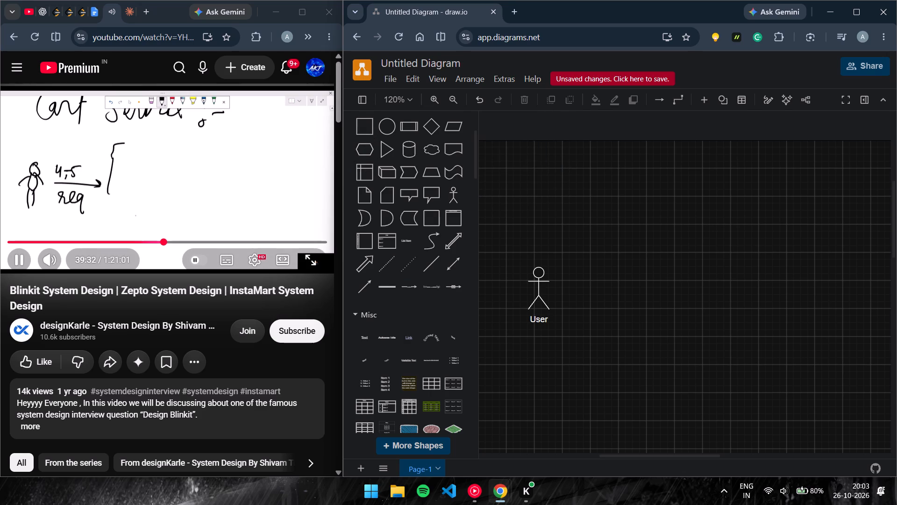
{"action": "left_click", "coordinate": [210, 180]}
{"action": "left_click_drag", "start_coordinate": [367, 126], "coordinate": [625, 263]}
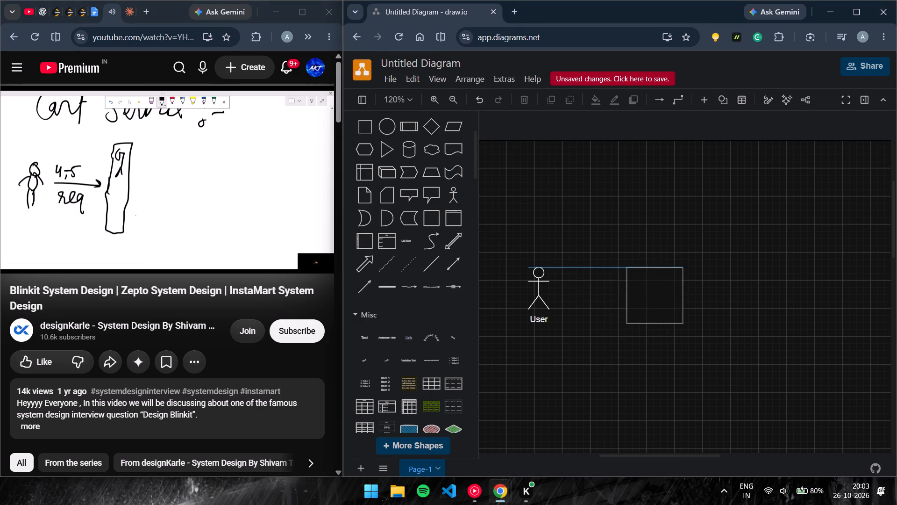
{"action": "left_click_drag", "start_coordinate": [625, 263], "coordinate": [592, 262]}
{"action": "double_click", "coordinate": [609, 284]}
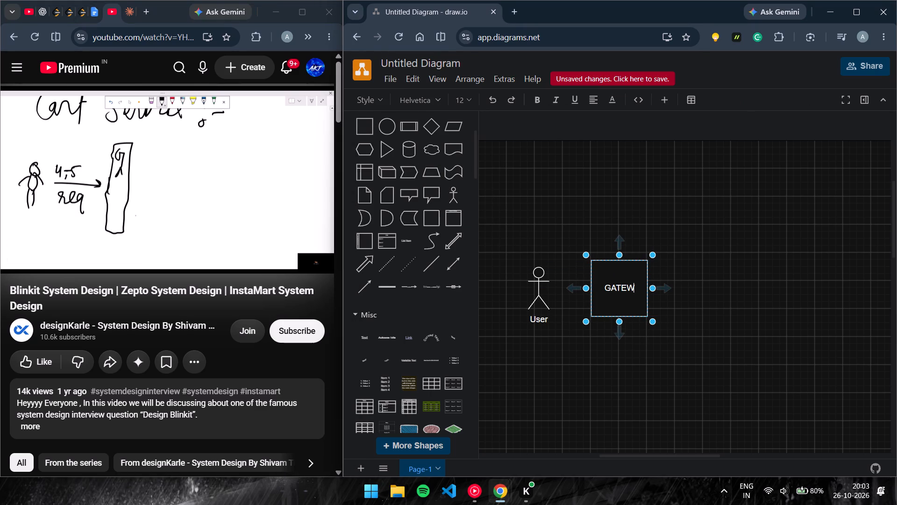
{"action": "left_click", "coordinate": [753, 224]}
Play the video for a moment to follow the gateway drawing and pause it again.
{"action": "left_click", "coordinate": [201, 205]}
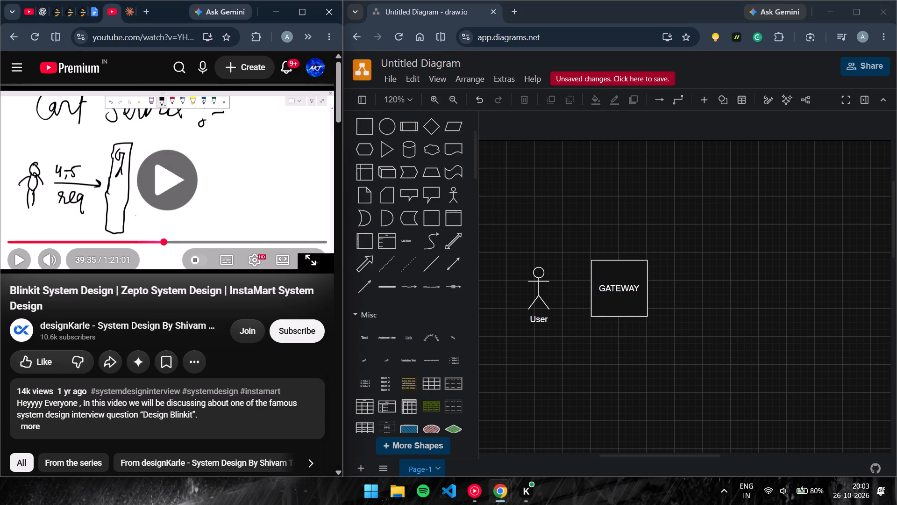
{"action": "left_click", "coordinate": [220, 193]}
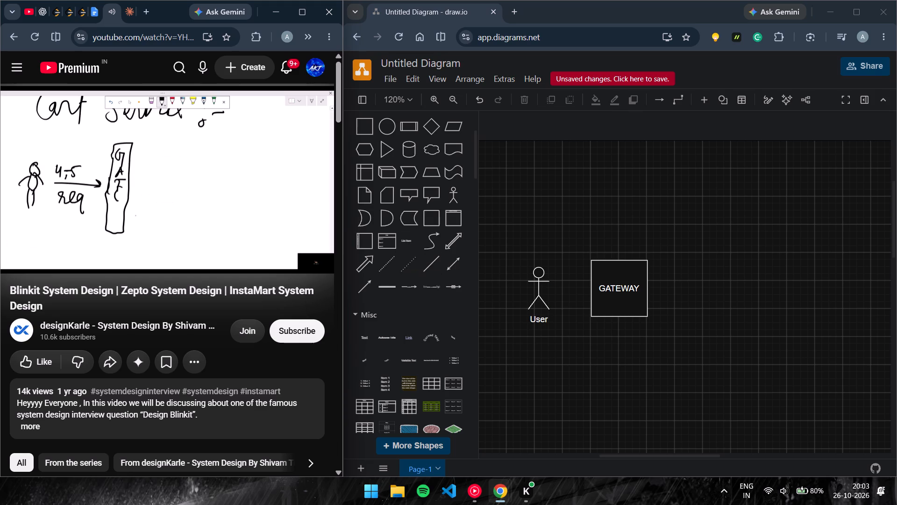
Connect the User actor to the GATEWAY square with a horizontal arrow.
{"action": "left_click_drag", "start_coordinate": [556, 289], "coordinate": [579, 289]}
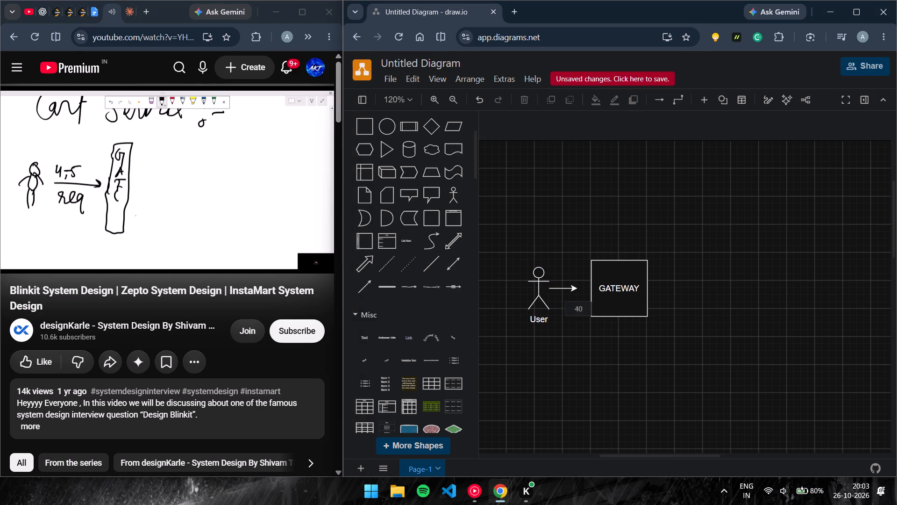
{"action": "left_click_drag", "start_coordinate": [579, 289], "coordinate": [590, 289]}
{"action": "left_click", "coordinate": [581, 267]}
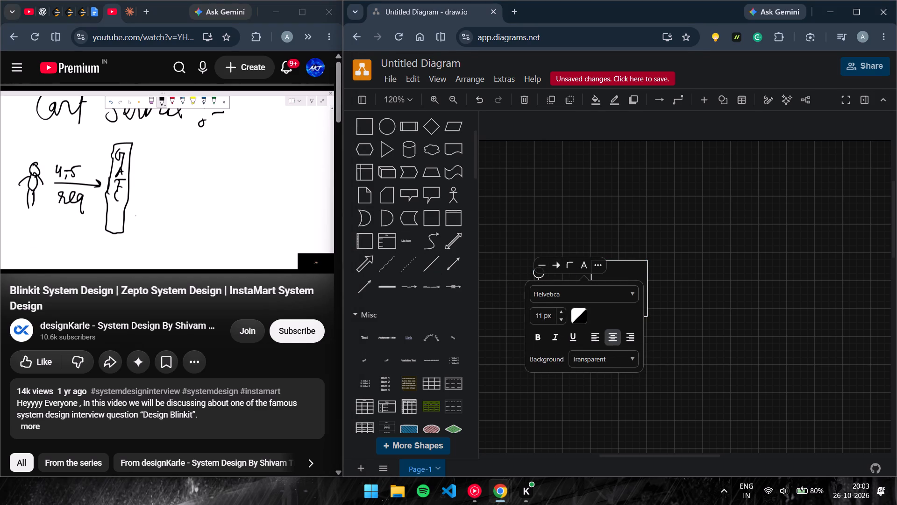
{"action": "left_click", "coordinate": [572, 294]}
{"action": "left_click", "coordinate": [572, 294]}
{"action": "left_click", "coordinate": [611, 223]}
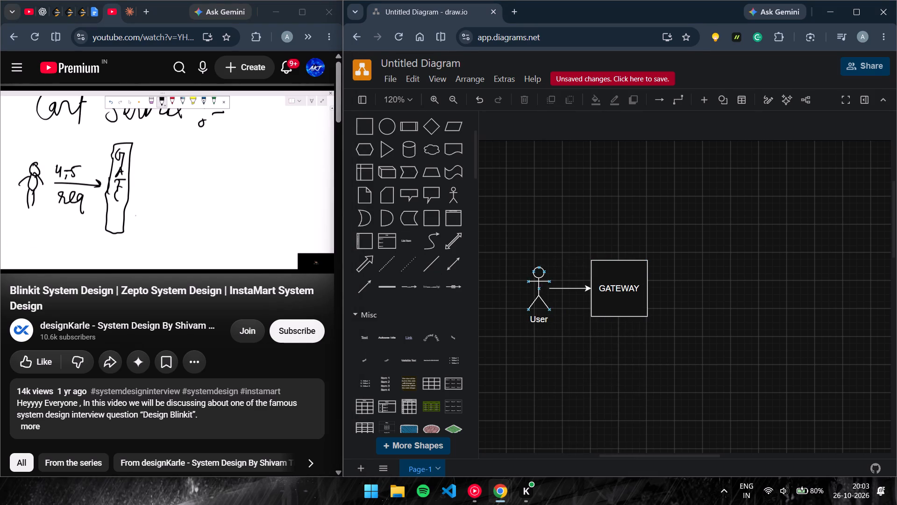
Add a text label "Request" above the arrow between the User actor and the GATEWAY square.
{"action": "left_click_drag", "start_coordinate": [363, 337], "coordinate": [562, 262]}
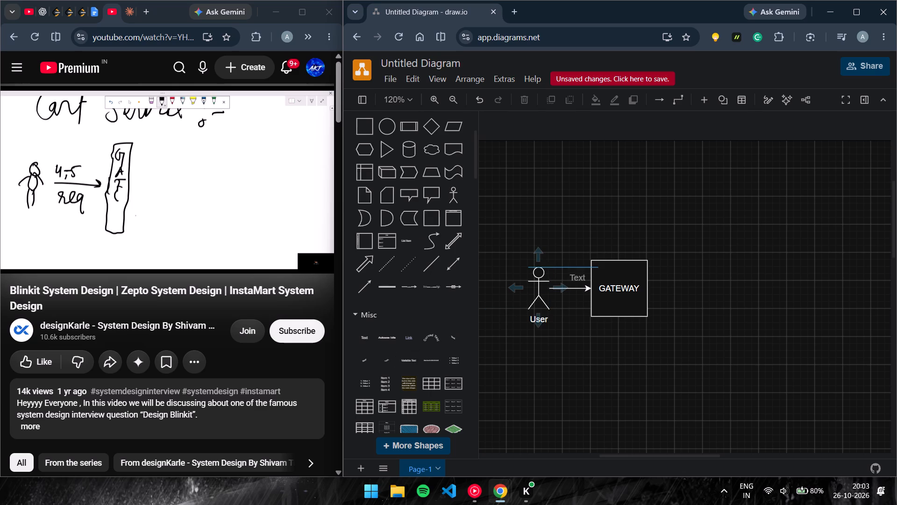
{"action": "left_click_drag", "start_coordinate": [562, 262], "coordinate": [552, 260]}
{"action": "double_click", "coordinate": [574, 272]}
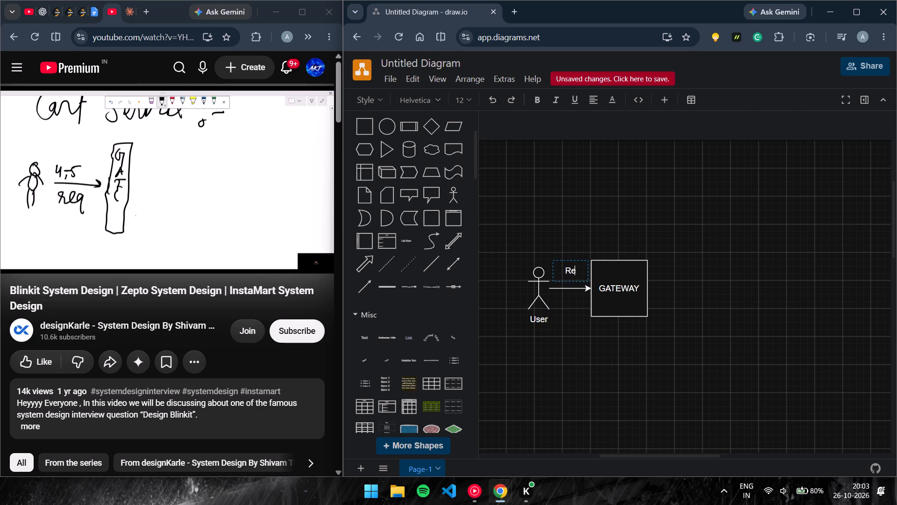
{"action": "type", "text": "quest"}
{"action": "left_click", "coordinate": [588, 237]}
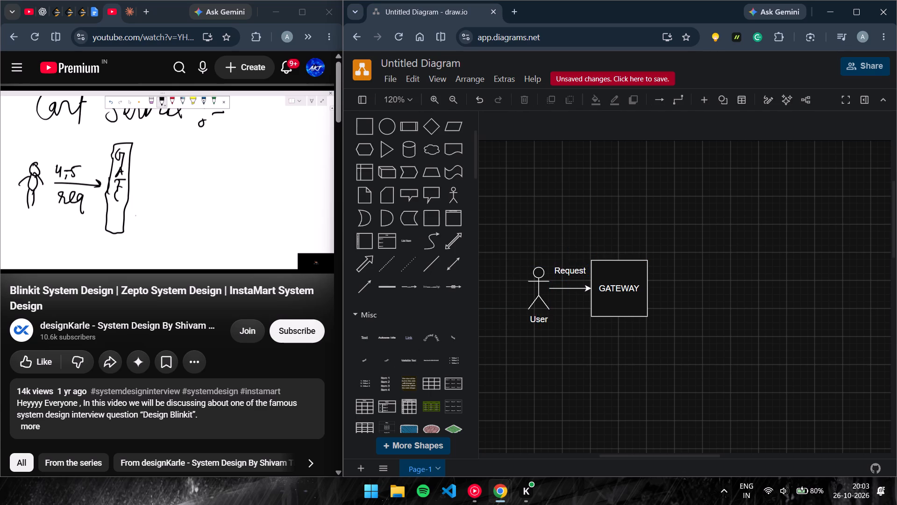
Watch the video up to about 39:45, where the box fed by the gateway is drawn, and pause it.
{"action": "left_click", "coordinate": [198, 202]}
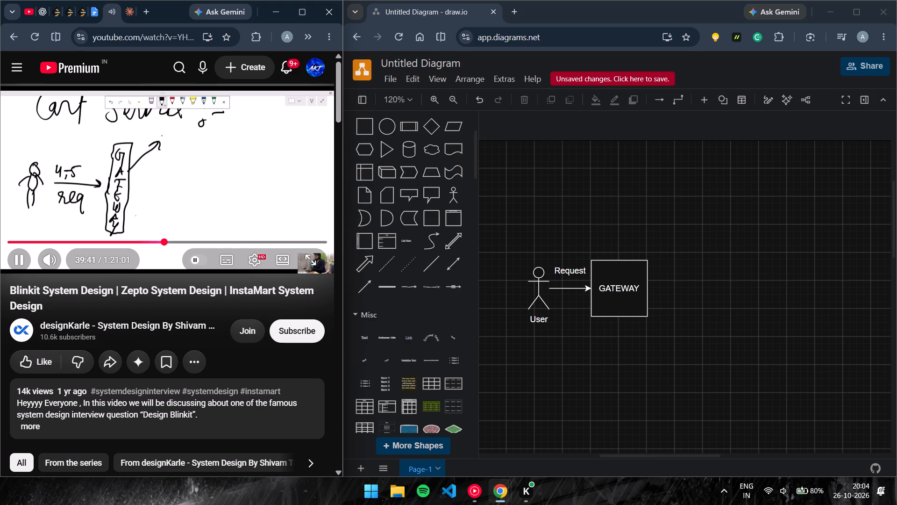
{"action": "left_click", "coordinate": [232, 173]}
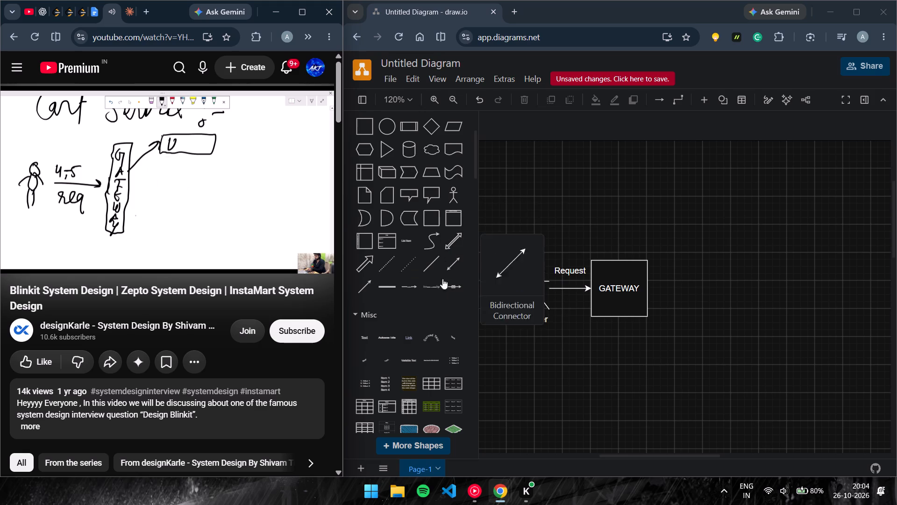
{"action": "left_click", "coordinate": [134, 158]}
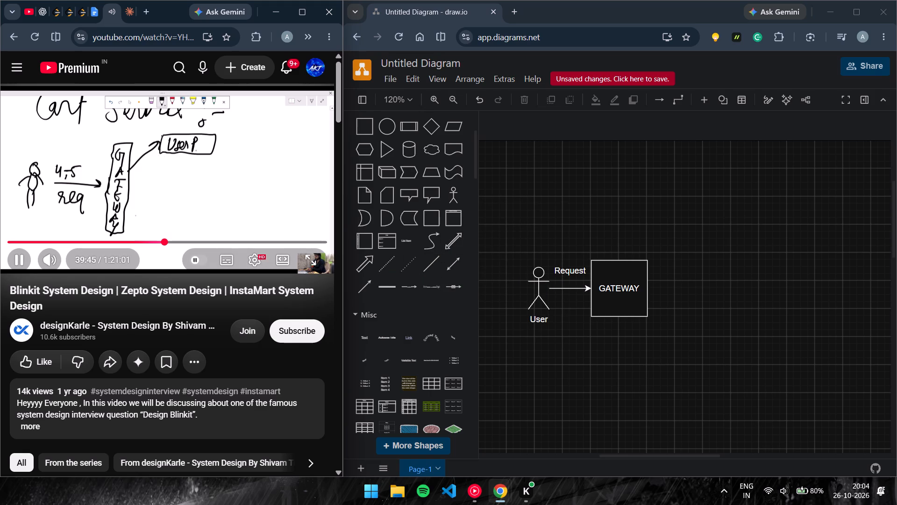
{"action": "left_click", "coordinate": [183, 169]}
Add a directional connector running from the right side of the GATEWAY square diagonally up to the right.
{"action": "left_click", "coordinate": [365, 289]}
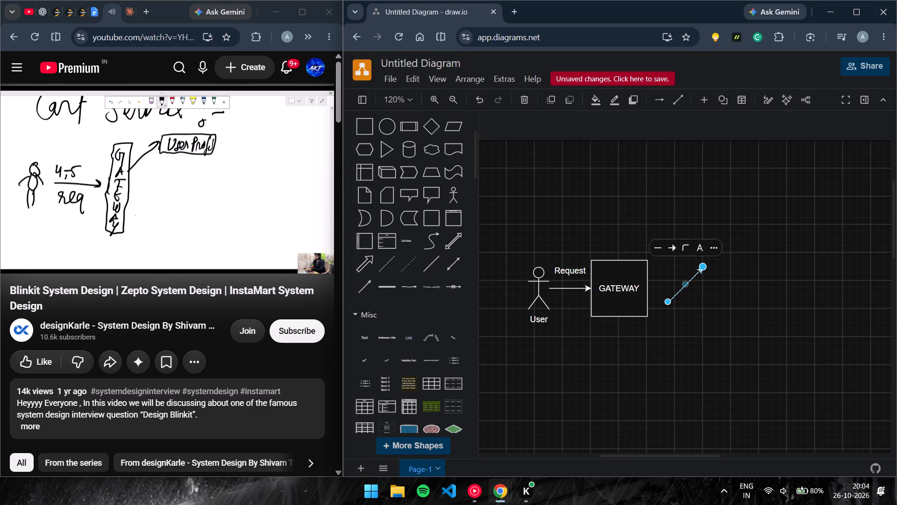
{"action": "left_click_drag", "start_coordinate": [668, 301], "coordinate": [646, 286]}
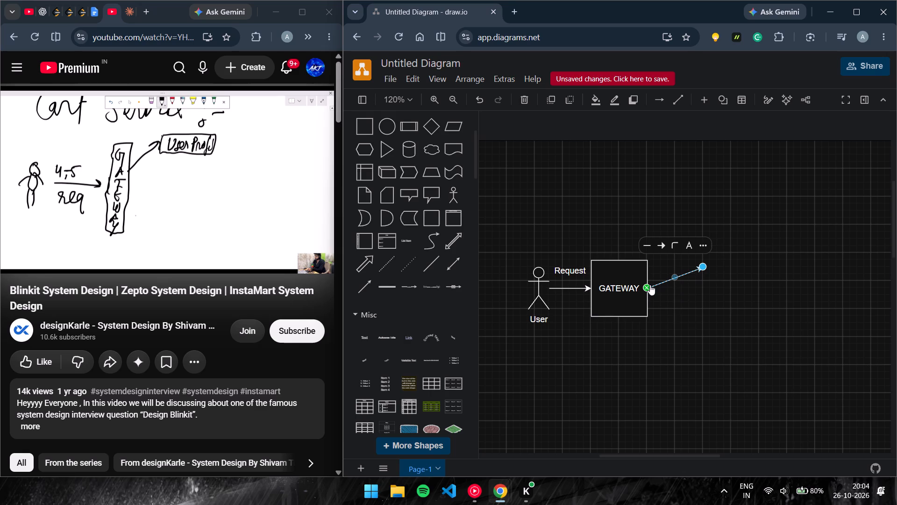
{"action": "left_click_drag", "start_coordinate": [701, 266], "coordinate": [675, 235]}
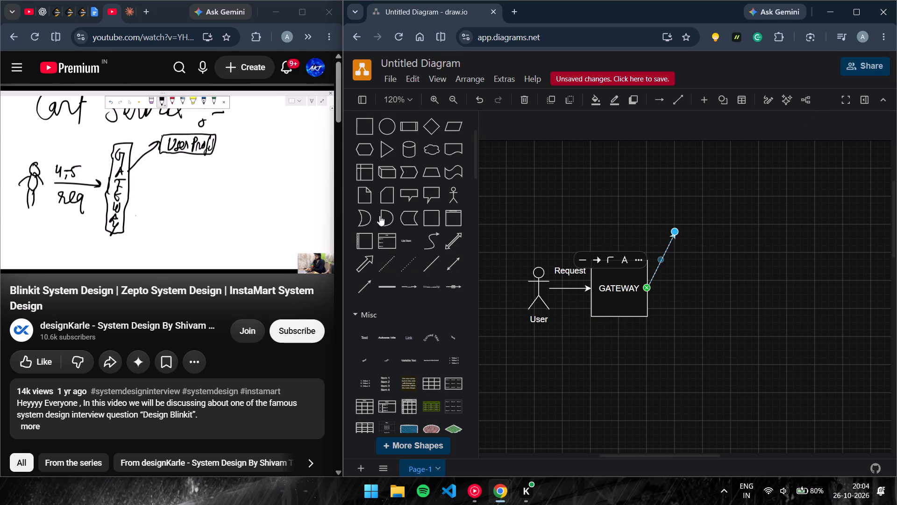
Place a square at the head of the diagonal arrow and label it "Authentication Using User Profile Service".
{"action": "left_click_drag", "start_coordinate": [369, 123], "coordinate": [684, 186]}
{"action": "left_click_drag", "start_coordinate": [684, 186], "coordinate": [676, 200]}
{"action": "double_click", "coordinate": [711, 222]}
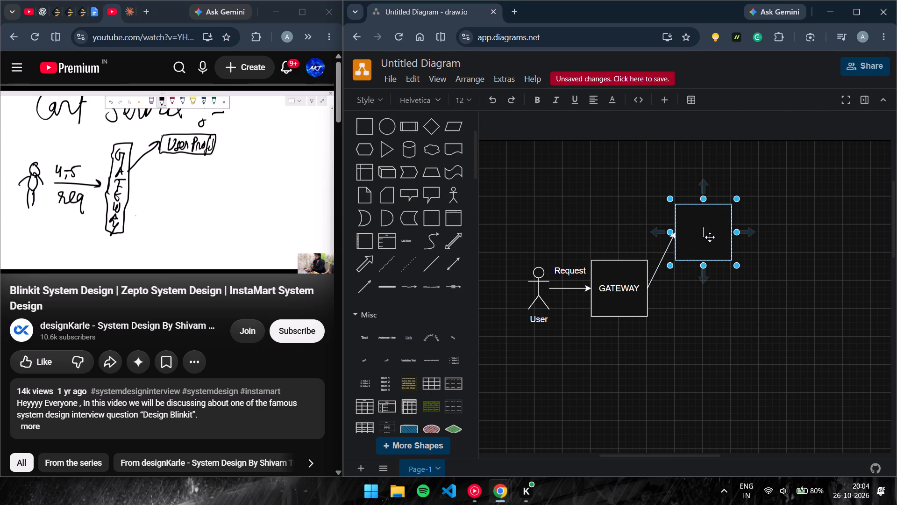
{"action": "type", "text": "uthentication"}
{"action": "key", "text": "space"}
{"action": "key", "text": "Return"}
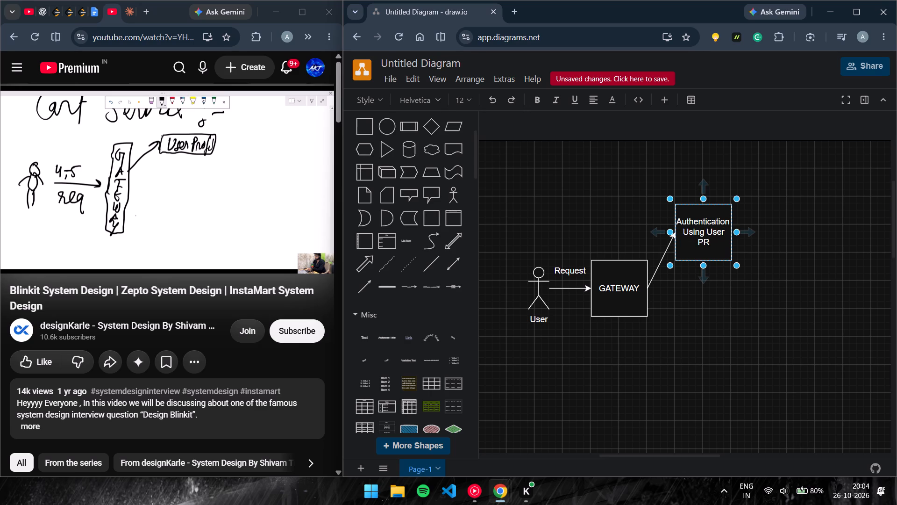
{"action": "key", "text": "BackSpace"}
{"action": "key", "text": "BackSpace"}
{"action": "key", "text": "r"}
{"action": "left_click", "coordinate": [584, 220]}
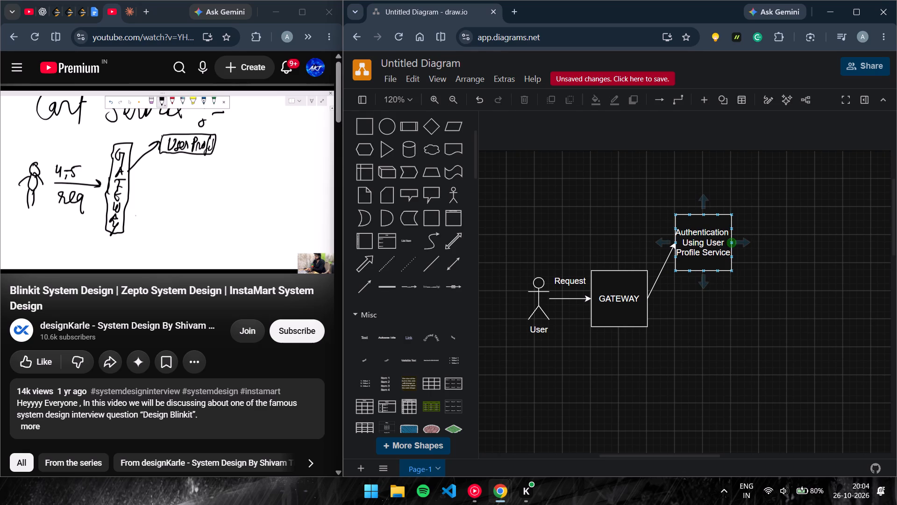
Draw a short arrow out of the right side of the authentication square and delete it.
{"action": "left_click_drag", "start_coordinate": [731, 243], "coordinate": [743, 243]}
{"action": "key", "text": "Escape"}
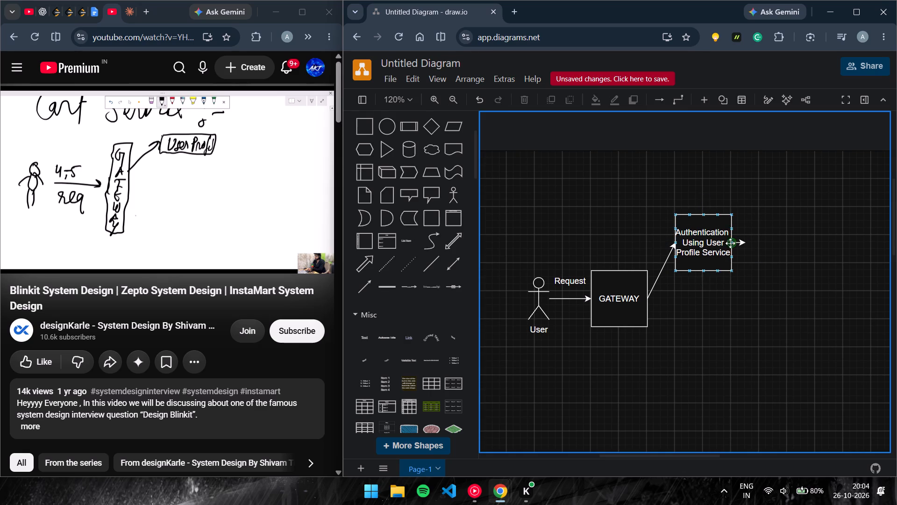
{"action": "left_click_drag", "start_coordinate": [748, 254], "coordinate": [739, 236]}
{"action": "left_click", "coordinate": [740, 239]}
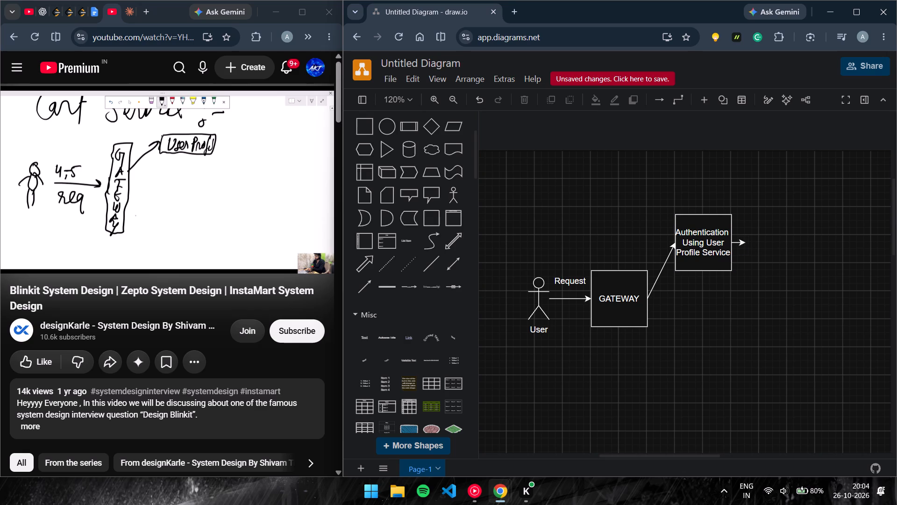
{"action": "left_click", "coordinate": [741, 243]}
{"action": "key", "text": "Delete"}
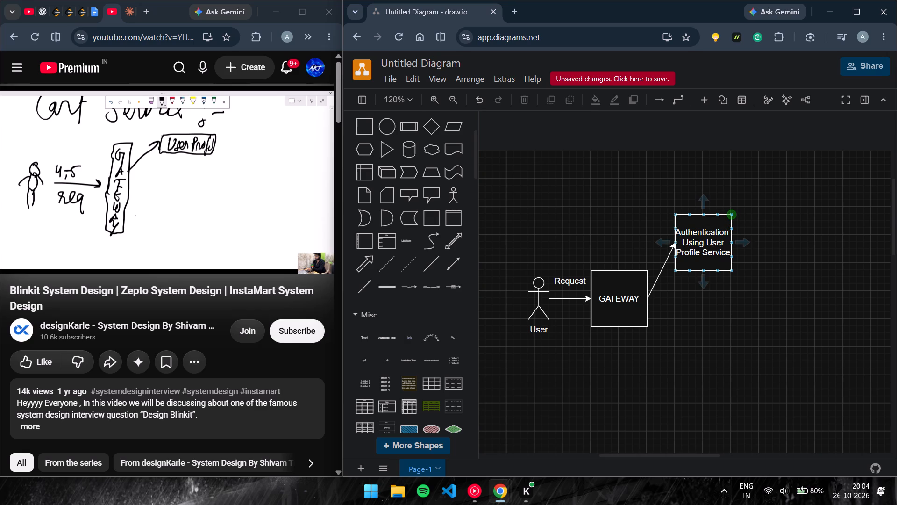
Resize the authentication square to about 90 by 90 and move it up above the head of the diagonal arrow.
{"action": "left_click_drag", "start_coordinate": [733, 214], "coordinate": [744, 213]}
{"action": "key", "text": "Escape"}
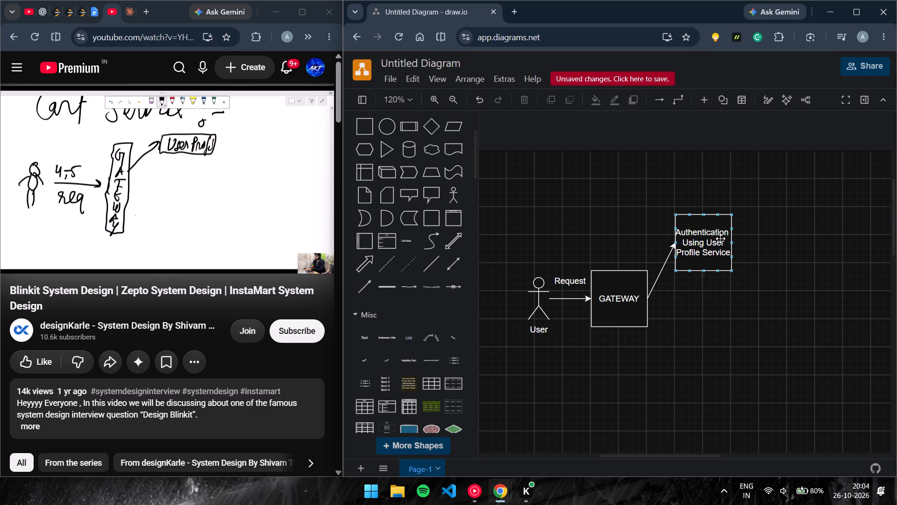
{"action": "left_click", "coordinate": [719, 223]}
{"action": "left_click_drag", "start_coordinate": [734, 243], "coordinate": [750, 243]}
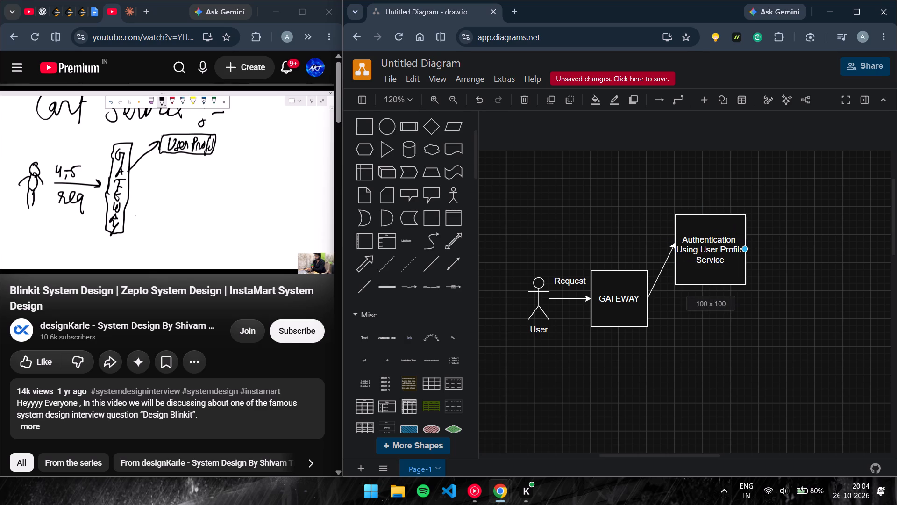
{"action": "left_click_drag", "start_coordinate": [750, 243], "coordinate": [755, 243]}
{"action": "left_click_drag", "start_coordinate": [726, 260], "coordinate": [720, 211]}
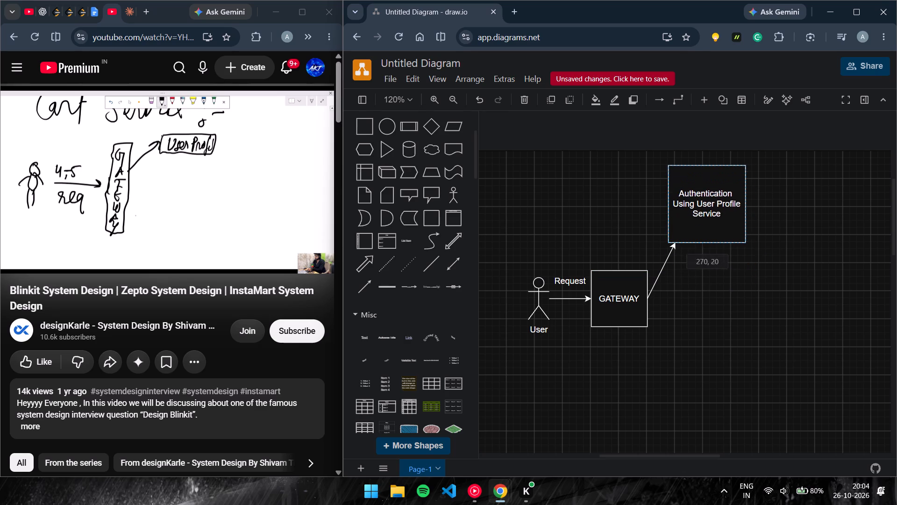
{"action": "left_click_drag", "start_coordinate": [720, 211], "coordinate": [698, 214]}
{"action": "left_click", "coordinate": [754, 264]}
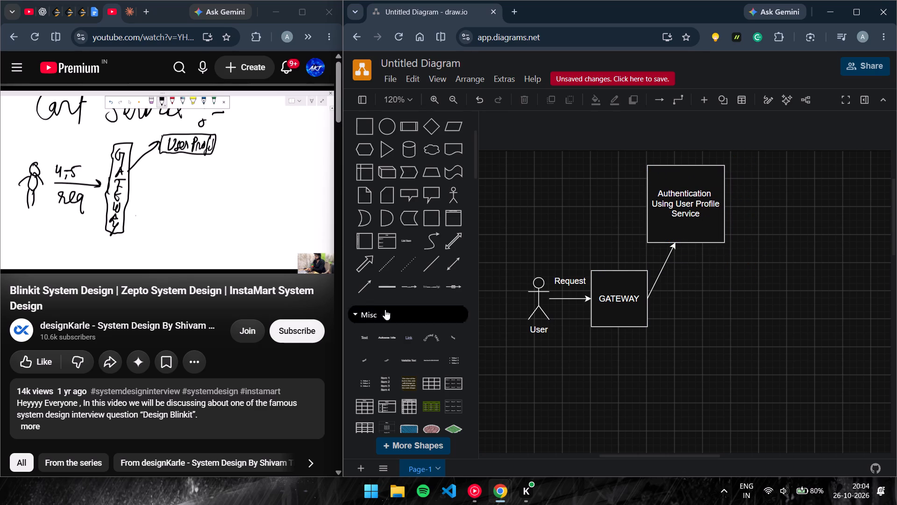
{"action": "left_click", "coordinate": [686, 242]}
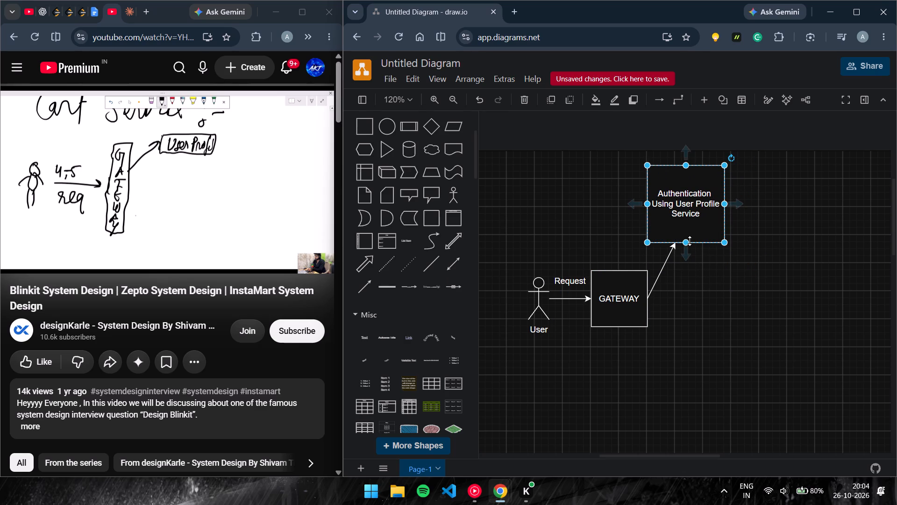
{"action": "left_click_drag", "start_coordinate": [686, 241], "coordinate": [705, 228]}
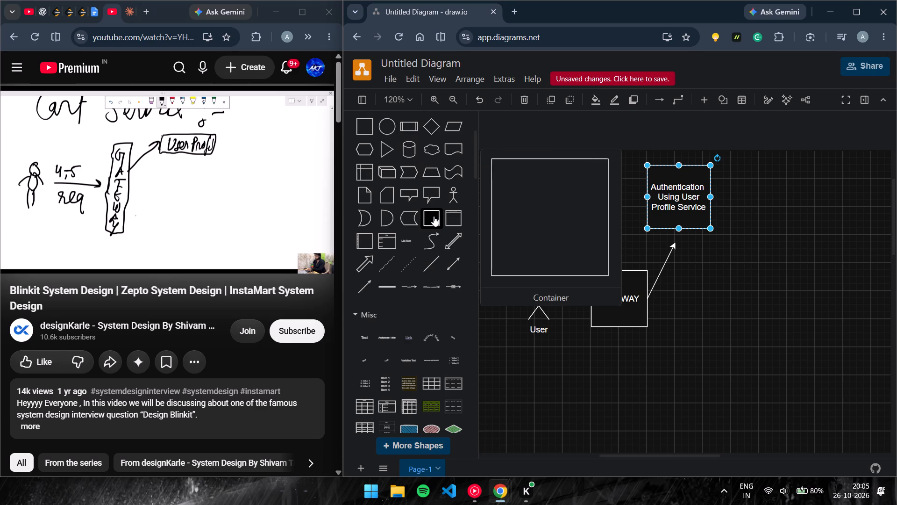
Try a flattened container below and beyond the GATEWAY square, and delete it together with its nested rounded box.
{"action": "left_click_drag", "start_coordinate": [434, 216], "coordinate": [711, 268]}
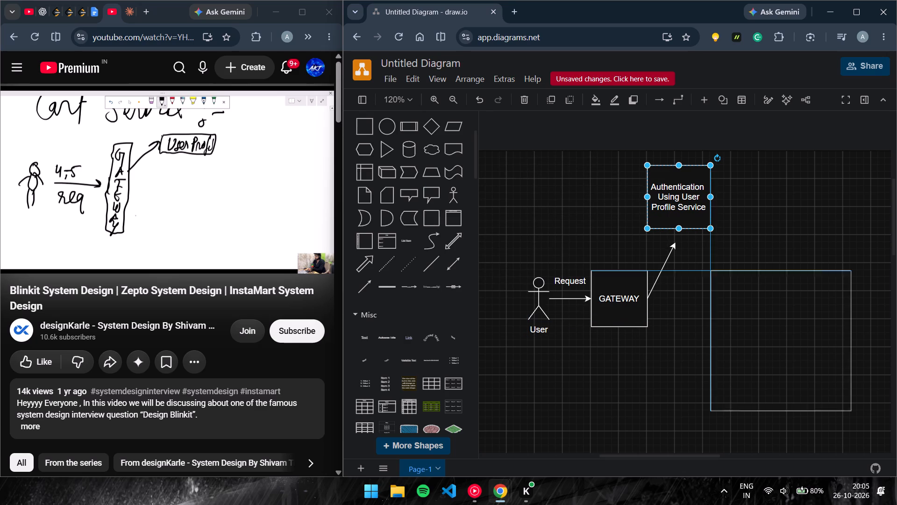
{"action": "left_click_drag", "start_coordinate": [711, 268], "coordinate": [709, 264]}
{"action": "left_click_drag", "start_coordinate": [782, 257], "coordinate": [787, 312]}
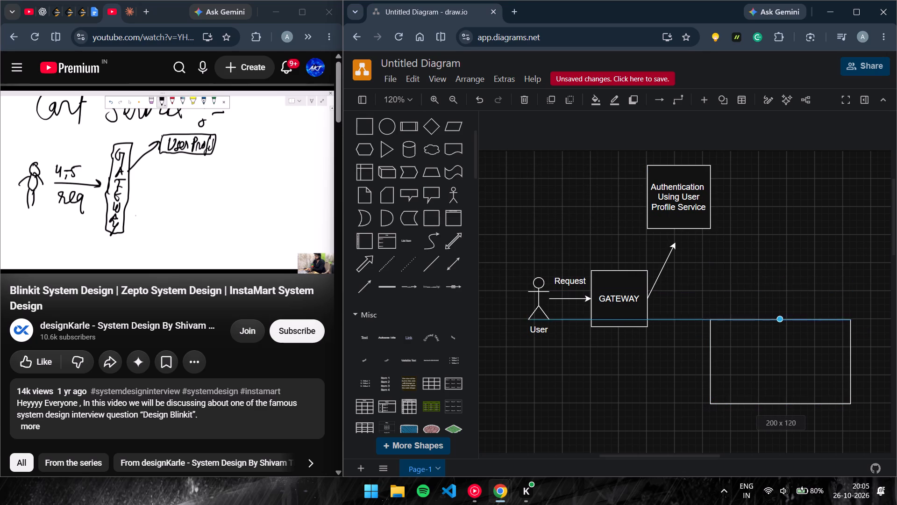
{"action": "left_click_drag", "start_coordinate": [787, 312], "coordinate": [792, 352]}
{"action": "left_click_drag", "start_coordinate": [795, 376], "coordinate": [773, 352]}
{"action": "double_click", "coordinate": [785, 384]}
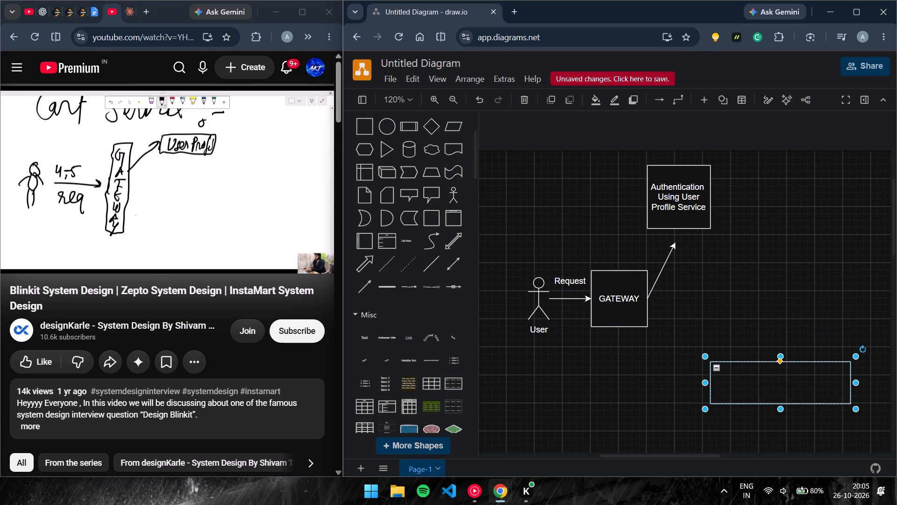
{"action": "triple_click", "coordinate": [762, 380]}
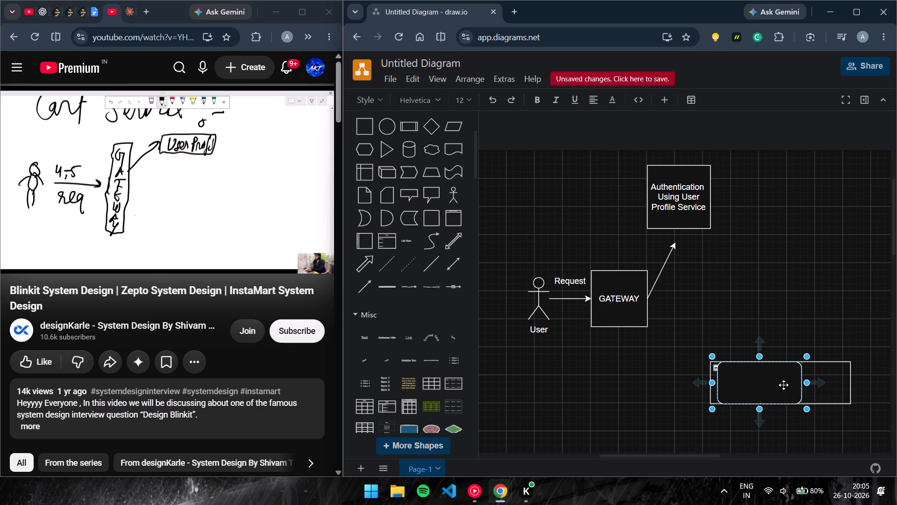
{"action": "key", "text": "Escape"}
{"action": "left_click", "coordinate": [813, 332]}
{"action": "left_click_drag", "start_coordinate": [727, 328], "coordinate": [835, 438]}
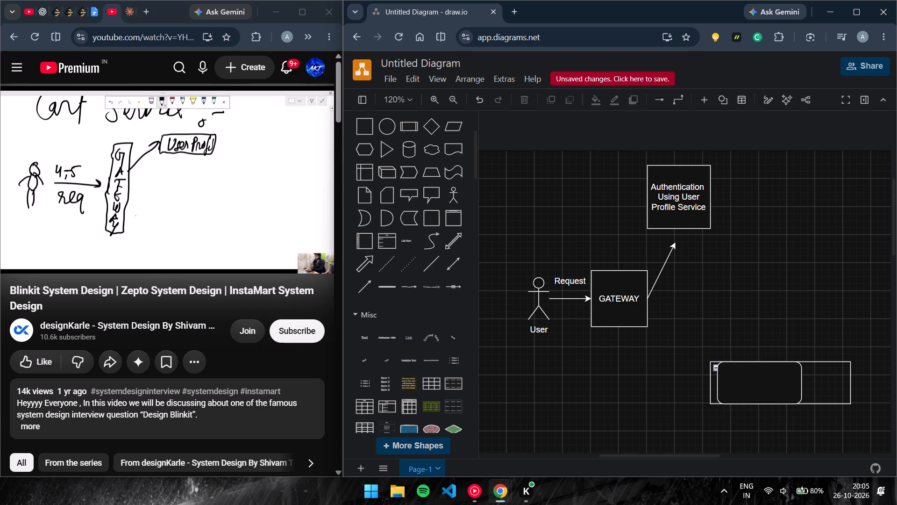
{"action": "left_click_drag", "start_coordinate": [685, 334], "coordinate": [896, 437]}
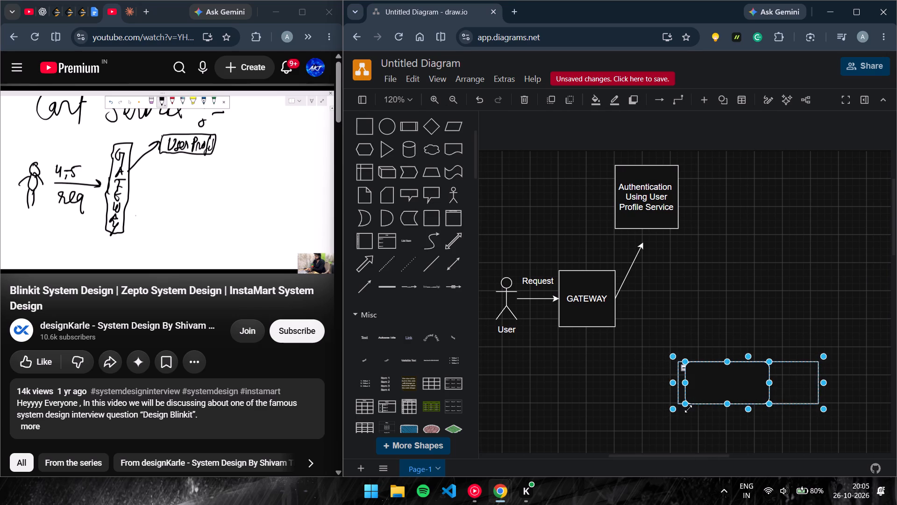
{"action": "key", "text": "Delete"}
Place a double-bordered rectangle to the right of the GATEWAY square, level with it.
{"action": "left_click_drag", "start_coordinate": [629, 458], "coordinate": [619, 458]}
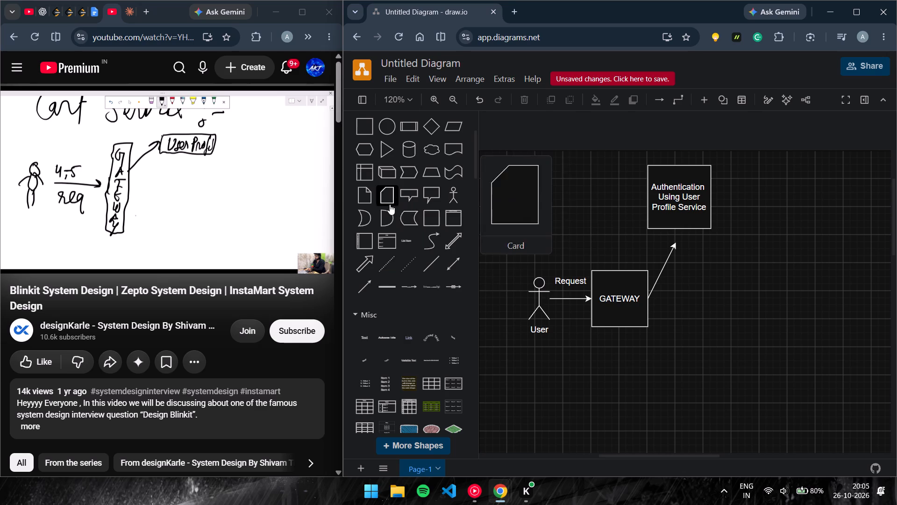
{"action": "scroll", "coordinate": [423, 323], "scroll_direction": "down", "scroll_amount": 3}
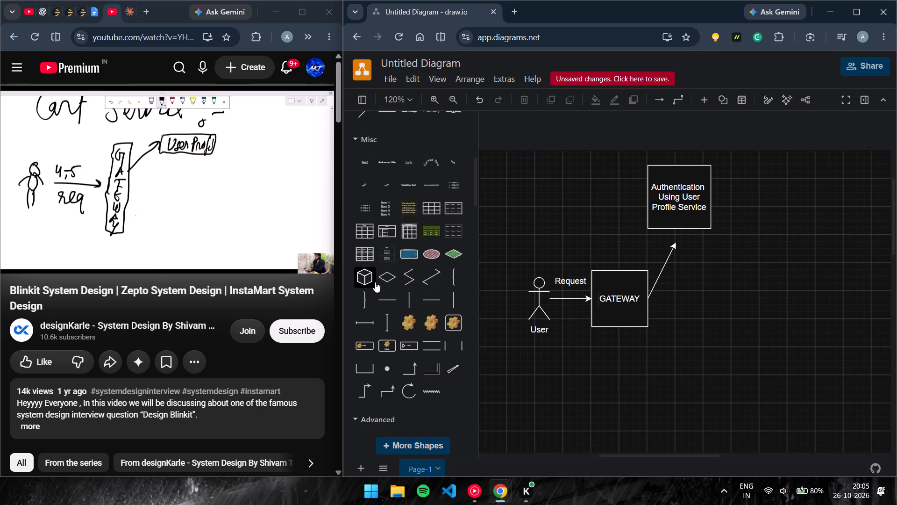
{"action": "scroll", "coordinate": [412, 327], "scroll_direction": "down", "scroll_amount": 3}
{"action": "left_click_drag", "start_coordinate": [361, 269], "coordinate": [582, 280]}
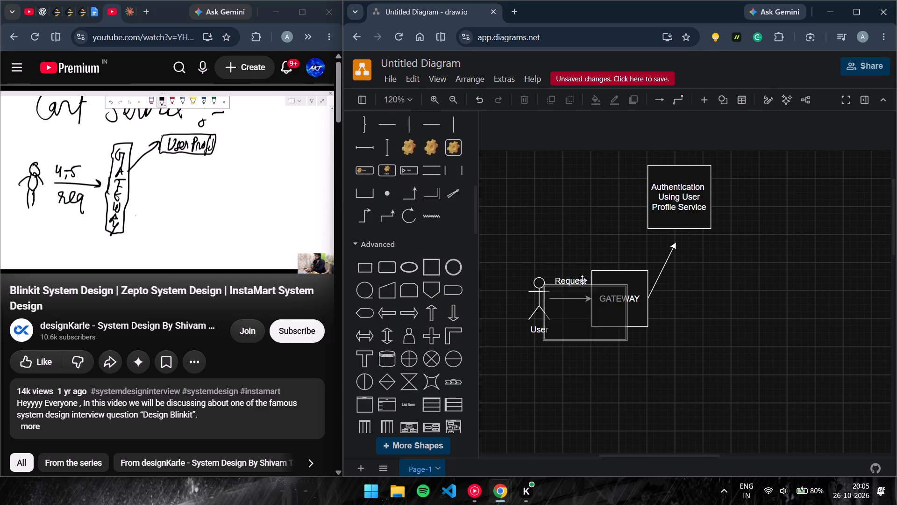
{"action": "left_click_drag", "start_coordinate": [582, 280], "coordinate": [720, 272]}
Copy the label "Authentication Using User Profile Service" from the authentication square into the new double-bordered rectangle.
{"action": "double_click", "coordinate": [751, 300]}
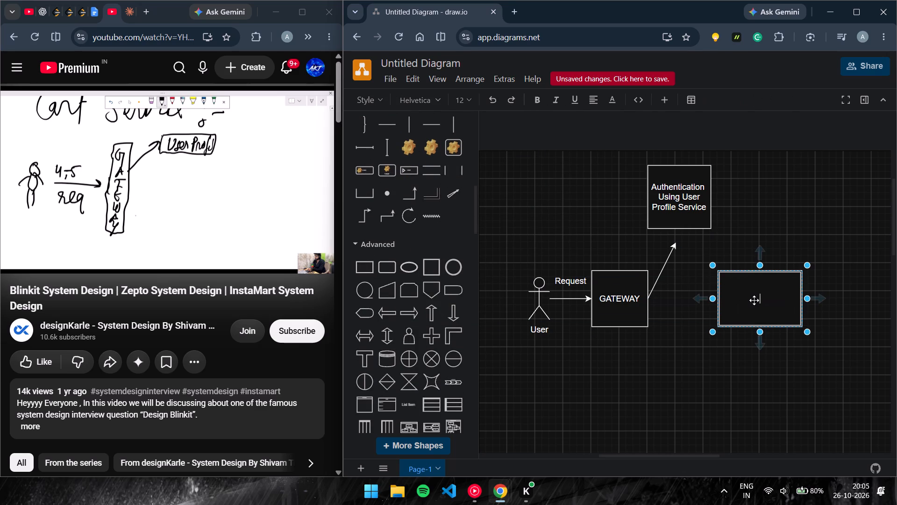
{"action": "triple_click", "coordinate": [678, 202]}
{"action": "left_click", "coordinate": [677, 202]}
{"action": "double_click", "coordinate": [672, 188]}
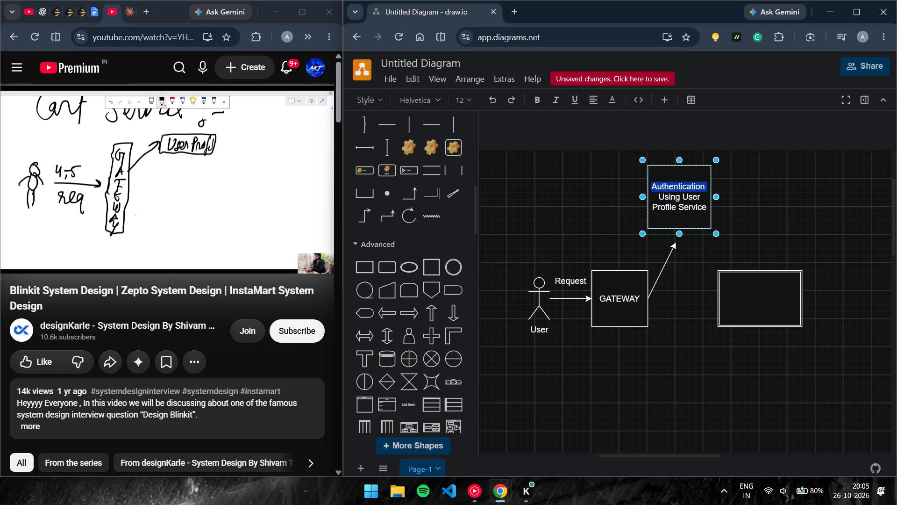
{"action": "triple_click", "coordinate": [671, 190]}
{"action": "triple_click", "coordinate": [670, 191]}
{"action": "left_click", "coordinate": [670, 191]}
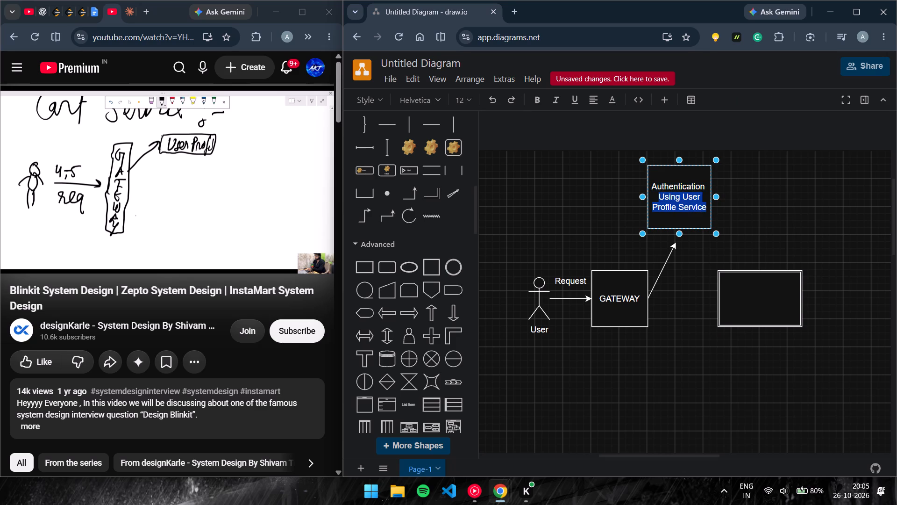
{"action": "left_click", "coordinate": [653, 185]}
{"action": "left_click_drag", "start_coordinate": [653, 185], "coordinate": [686, 214]}
{"action": "left_click", "coordinate": [662, 210]}
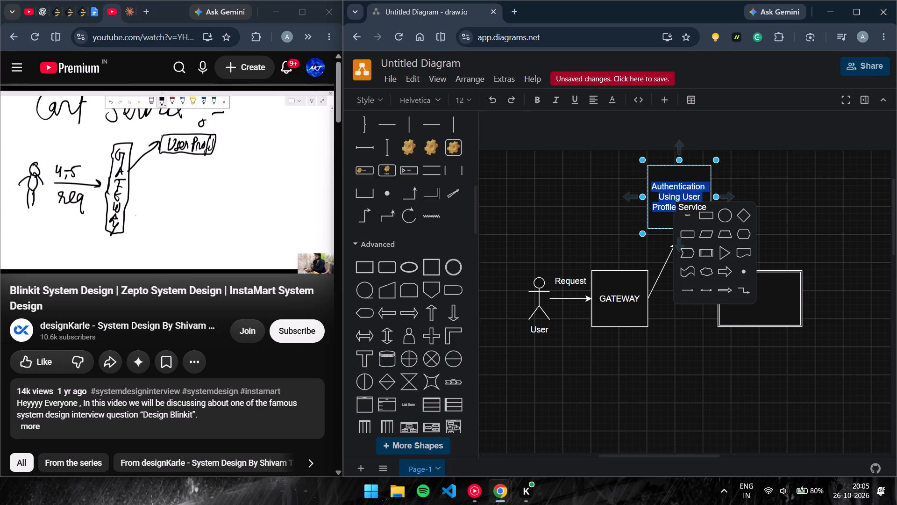
{"action": "left_click", "coordinate": [654, 185]}
{"action": "left_click_drag", "start_coordinate": [652, 185], "coordinate": [706, 207]}
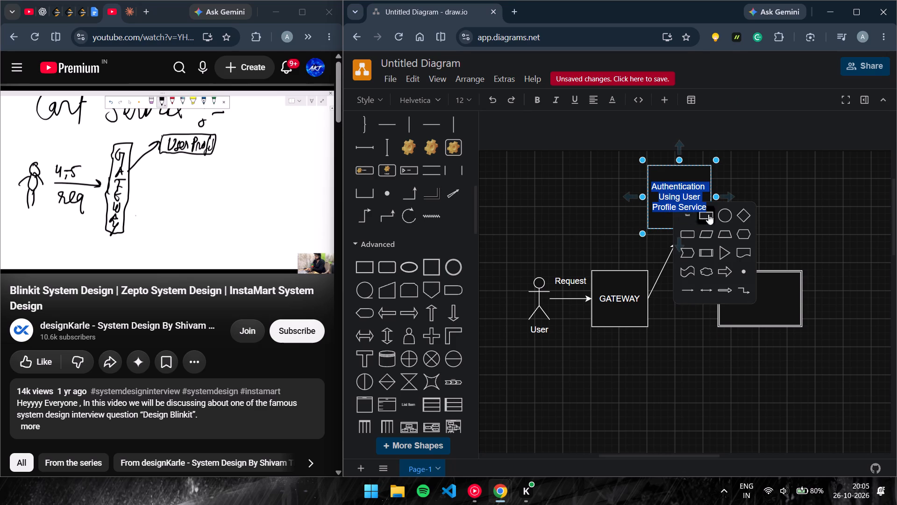
{"action": "key", "text": "ctrl+c"}
{"action": "left_click", "coordinate": [761, 292]}
{"action": "double_click", "coordinate": [757, 296], "text": "ctrl"}
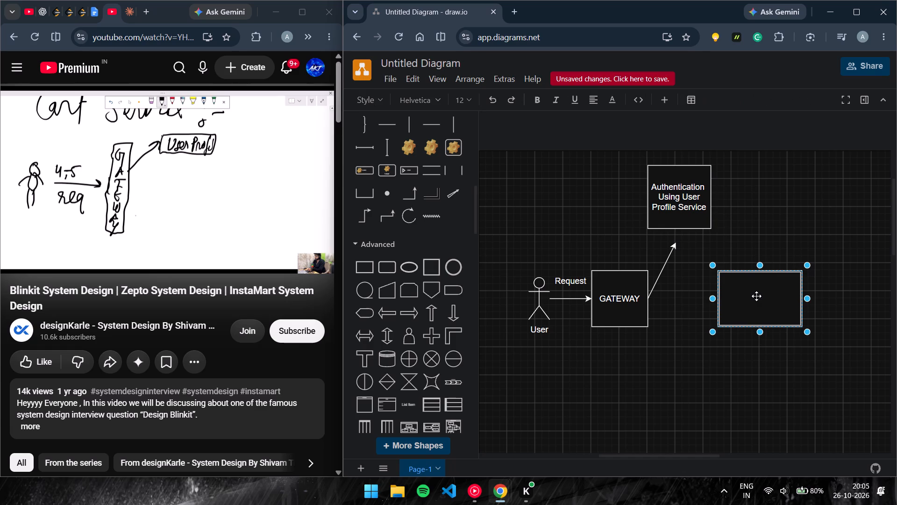
{"action": "key", "text": "ctrl+v"}
Resize the double-bordered rectangle to about 110 by 60 and move it to the head of the diagonal arrow.
{"action": "left_click", "coordinate": [804, 299]}
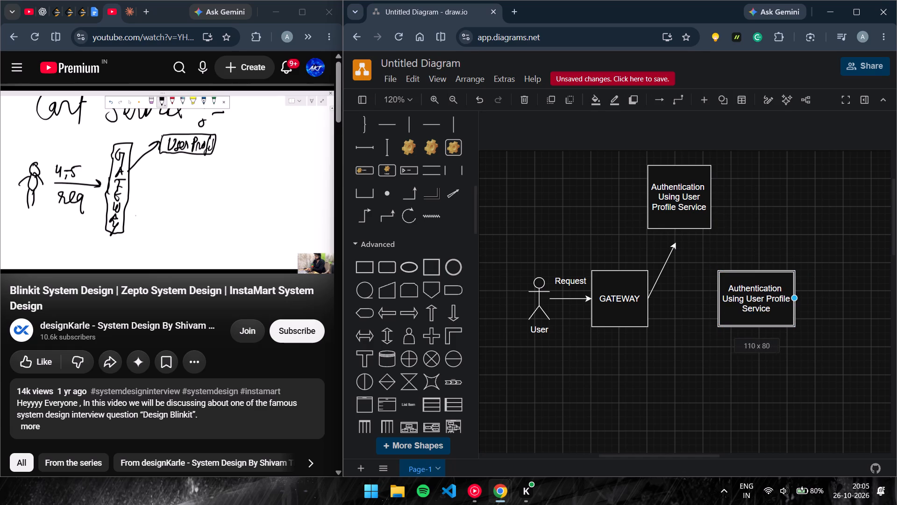
{"action": "left_click_drag", "start_coordinate": [756, 327], "coordinate": [758, 313]}
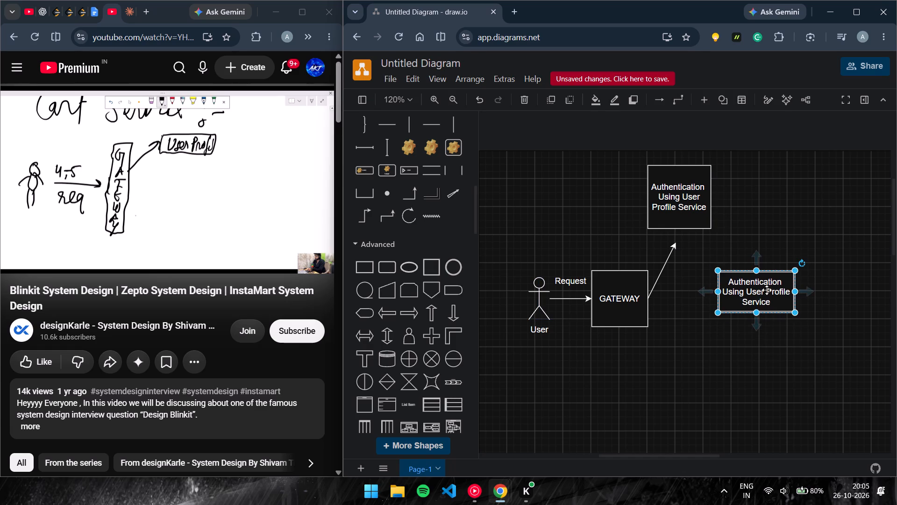
{"action": "left_click_drag", "start_coordinate": [768, 283], "coordinate": [730, 229]}
Delete the old single-bordered authentication square.
{"action": "left_click", "coordinate": [673, 186]}
{"action": "key", "text": "Delete"}
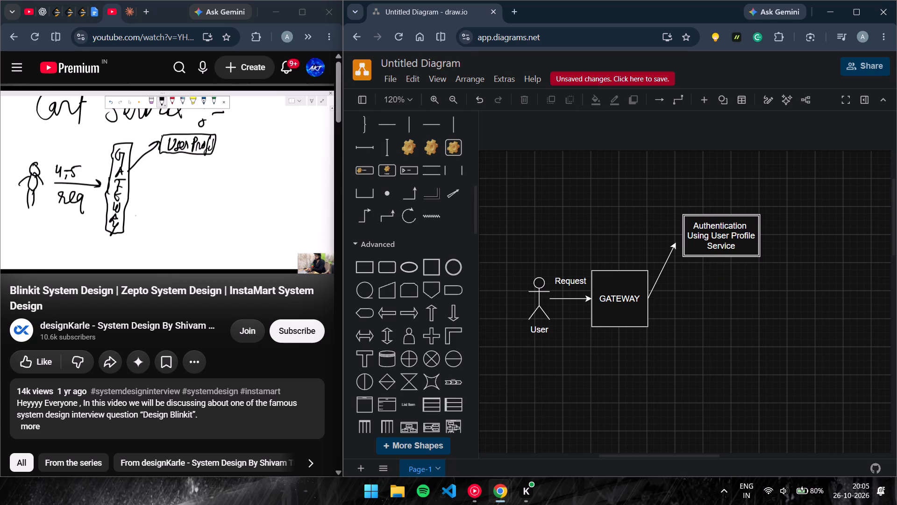
Attach the head of the diagonal arrow from GATEWAY to the left side of the double-bordered authentication box.
{"action": "left_click", "coordinate": [675, 245]}
{"action": "left_click_drag", "start_coordinate": [675, 238], "coordinate": [683, 238]}
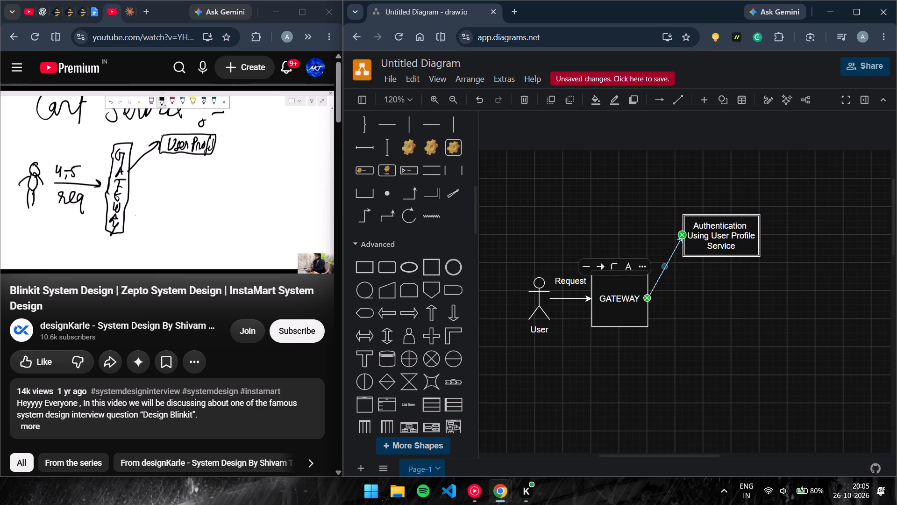
{"action": "left_click", "coordinate": [763, 288]}
Watch the video past 39:51, to where the "Yes" reply and the gateway's onward arrow are drawn, and pause it.
{"action": "left_click", "coordinate": [170, 188]}
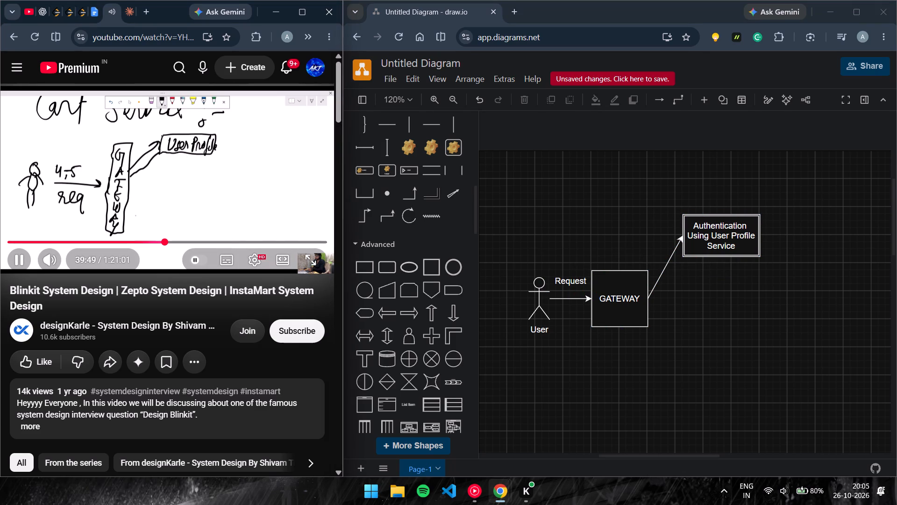
{"action": "left_click", "coordinate": [240, 179]}
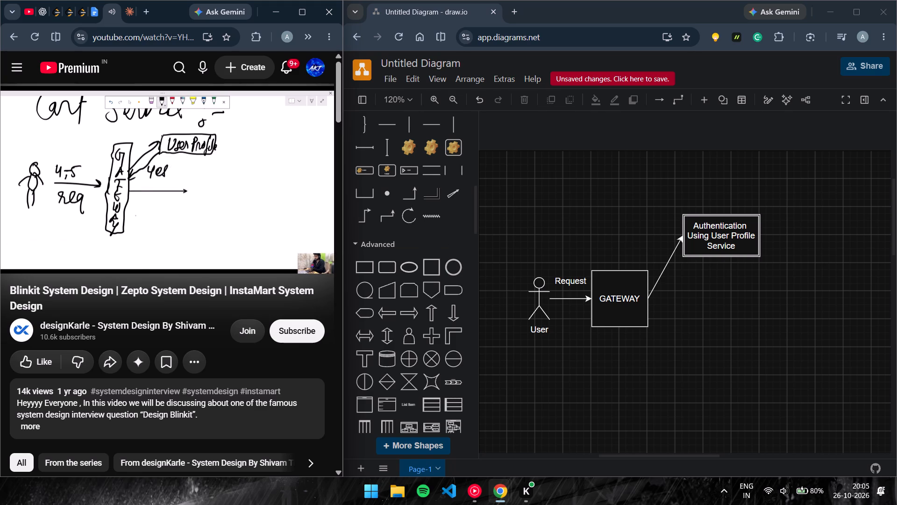
Draw a return connector from the authentication box back to the lower right side of the GATEWAY square.
{"action": "scroll", "coordinate": [429, 259], "scroll_direction": "up", "scroll_amount": 2}
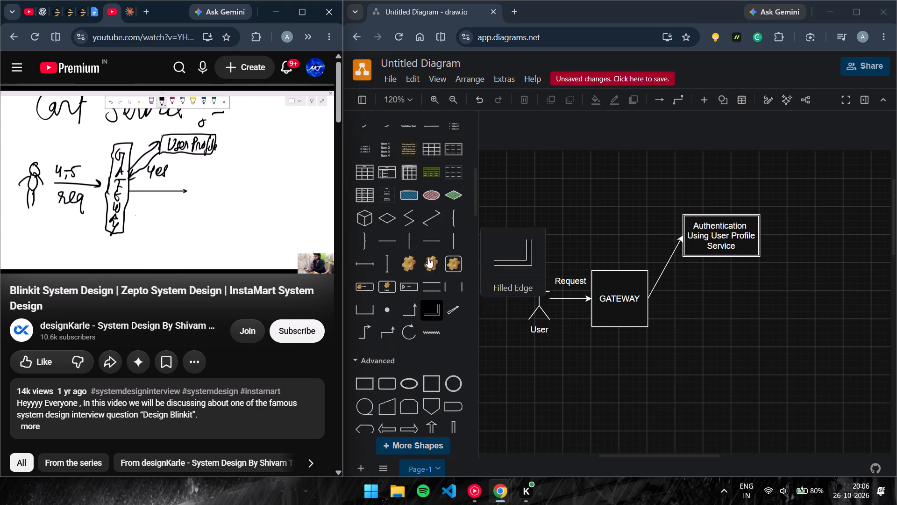
{"action": "scroll", "coordinate": [425, 243], "scroll_direction": "up", "scroll_amount": 5}
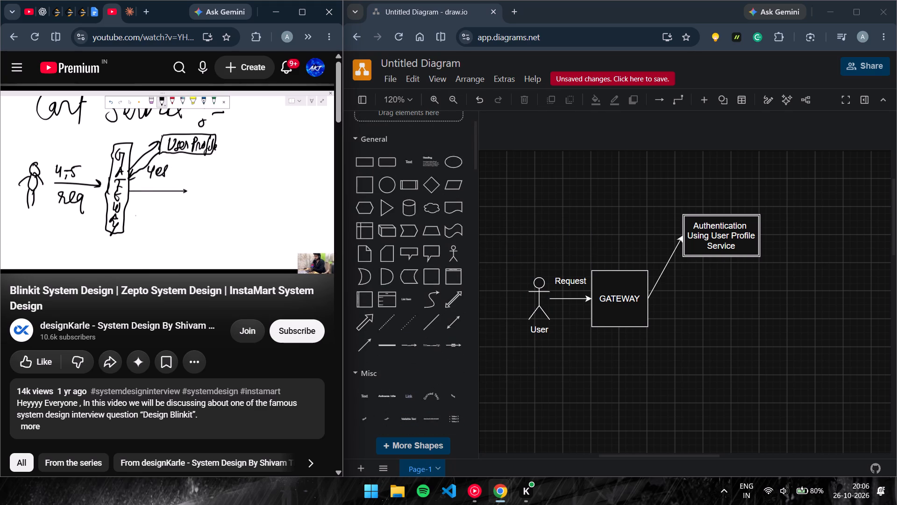
{"action": "left_click", "coordinate": [684, 258]}
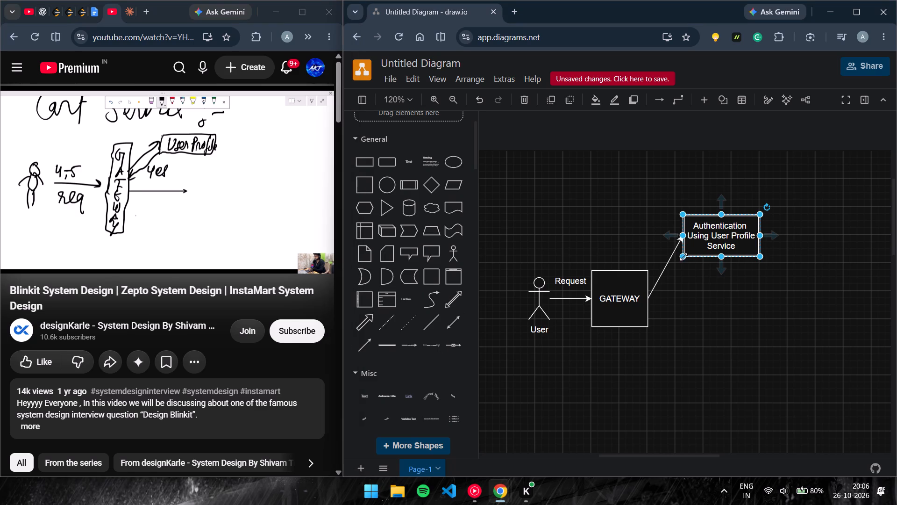
{"action": "left_click", "coordinate": [704, 270]}
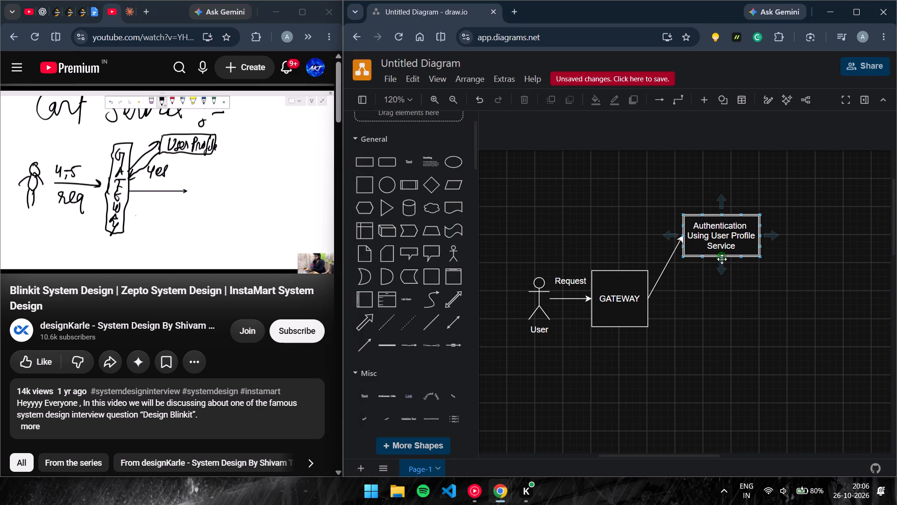
{"action": "left_click_drag", "start_coordinate": [723, 263], "coordinate": [656, 300]}
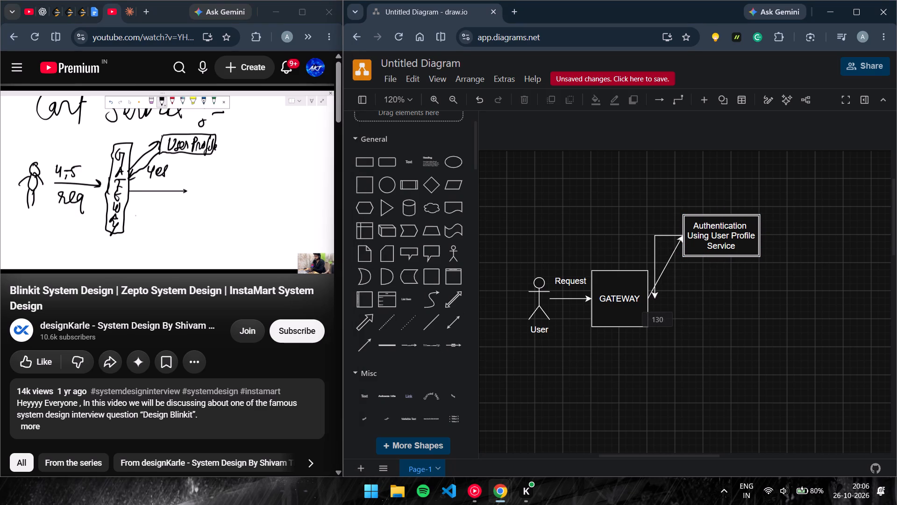
{"action": "left_click_drag", "start_coordinate": [656, 300], "coordinate": [650, 312]}
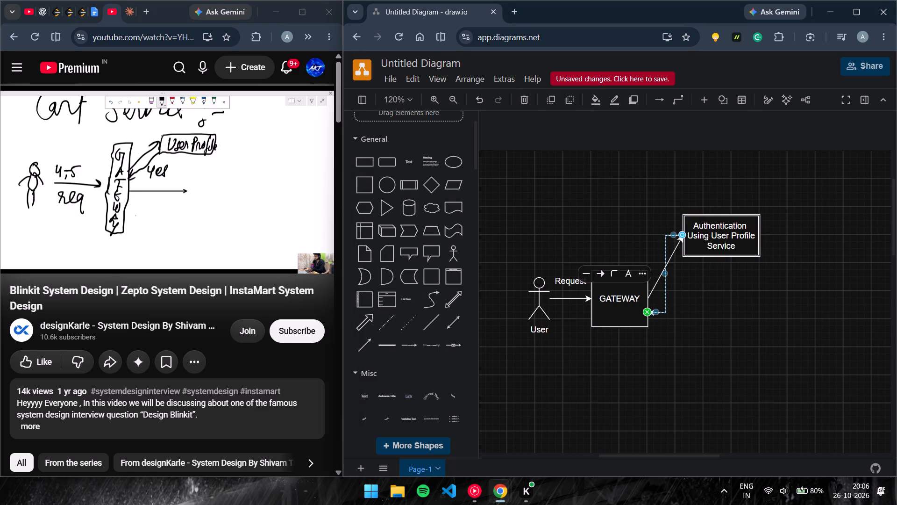
Reroute the return connector to leave the authentication box's bottom edge near its left corner and turn once toward GATEWAY.
{"action": "left_click_drag", "start_coordinate": [668, 276], "coordinate": [721, 278]}
{"action": "left_click_drag", "start_coordinate": [685, 310], "coordinate": [687, 306]}
{"action": "left_click", "coordinate": [684, 306]}
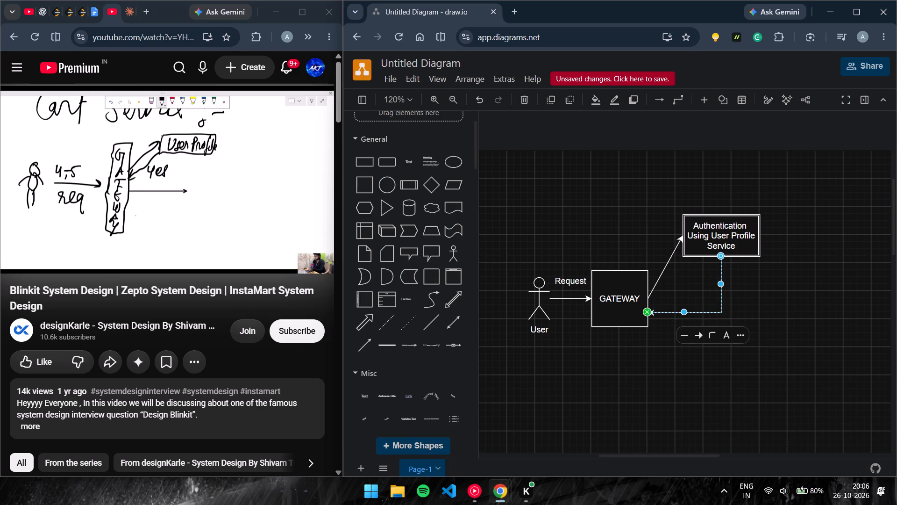
{"action": "left_click_drag", "start_coordinate": [719, 281], "coordinate": [686, 285]}
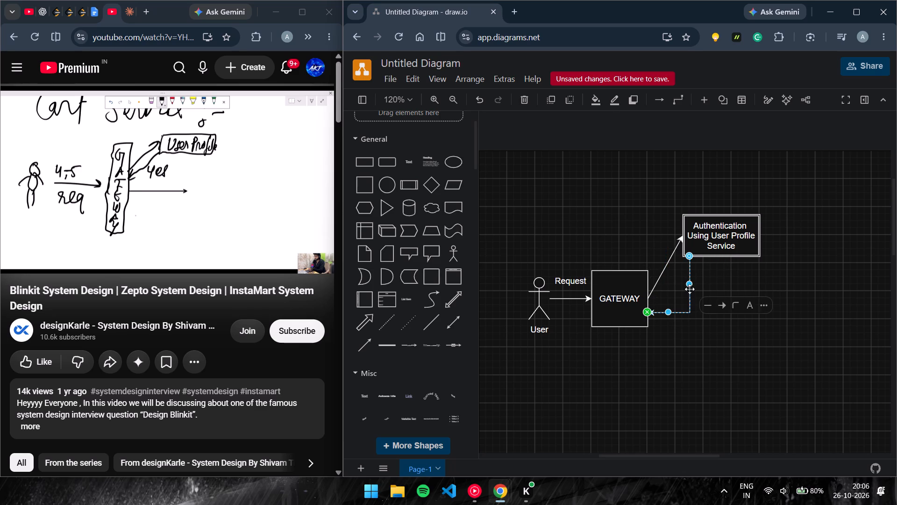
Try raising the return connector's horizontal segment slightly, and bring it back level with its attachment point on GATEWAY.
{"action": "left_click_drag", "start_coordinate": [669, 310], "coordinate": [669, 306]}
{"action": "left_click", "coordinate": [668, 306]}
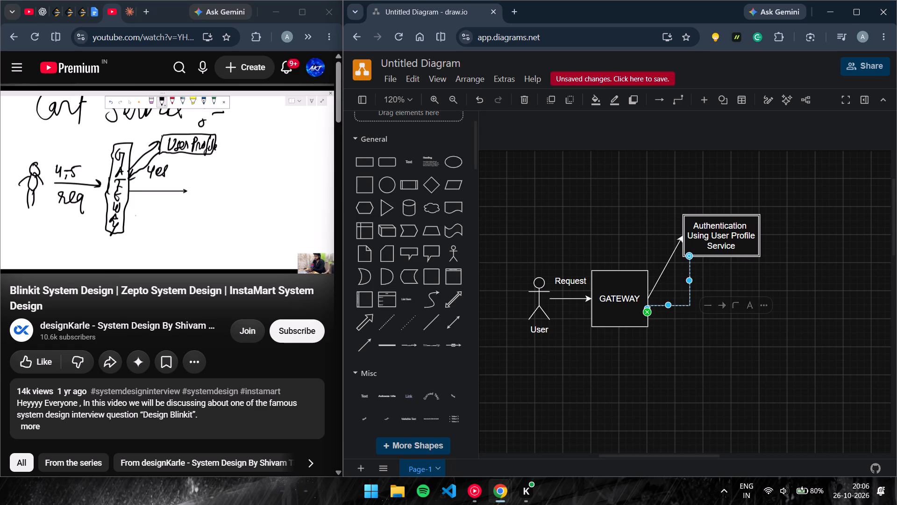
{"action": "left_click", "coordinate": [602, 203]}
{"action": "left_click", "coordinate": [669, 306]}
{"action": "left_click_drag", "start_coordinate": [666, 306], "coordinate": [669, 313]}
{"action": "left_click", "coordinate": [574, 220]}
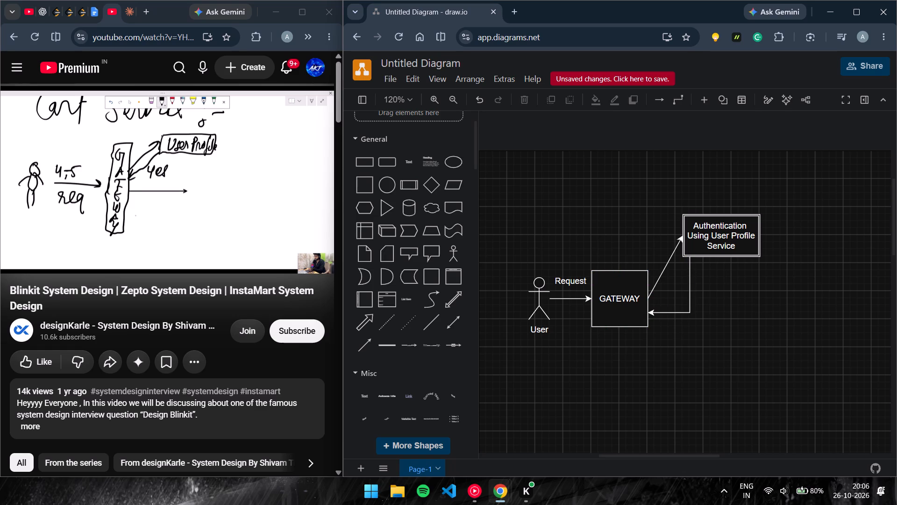
Watch the video on from 39:53 and pause it where the box at the end of the gateway's arrow is started.
{"action": "left_click", "coordinate": [249, 205]}
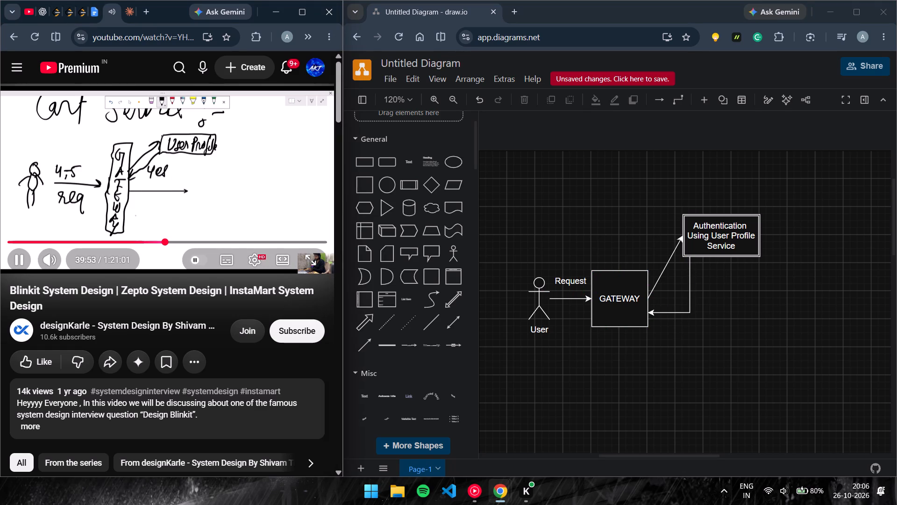
{"action": "left_click", "coordinate": [249, 179]}
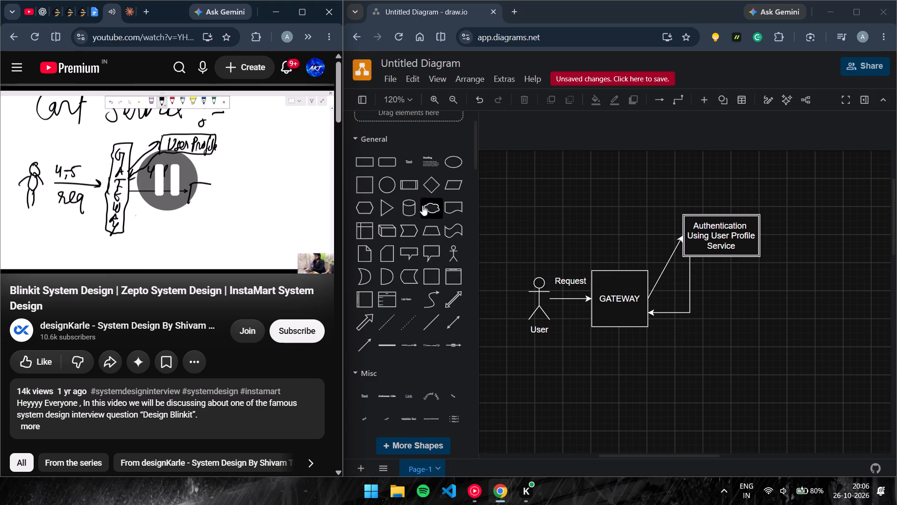
Add the two-line text label "Yes Authenticated" beside the vertical part of the return connector, below the authentication box.
{"action": "scroll", "coordinate": [413, 180], "scroll_direction": "up", "scroll_amount": 1}
{"action": "left_click_drag", "start_coordinate": [408, 217], "coordinate": [692, 283]}
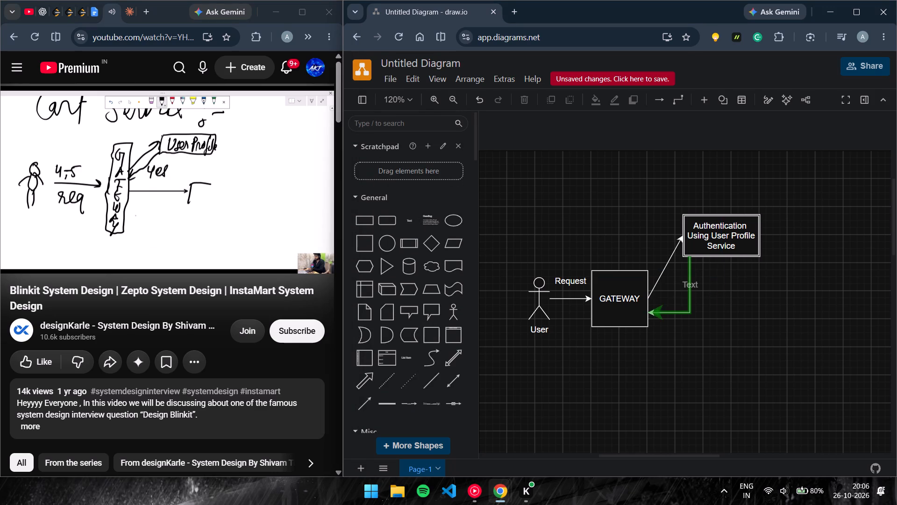
{"action": "left_click_drag", "start_coordinate": [692, 283], "coordinate": [696, 289]}
{"action": "double_click", "coordinate": [715, 296]}
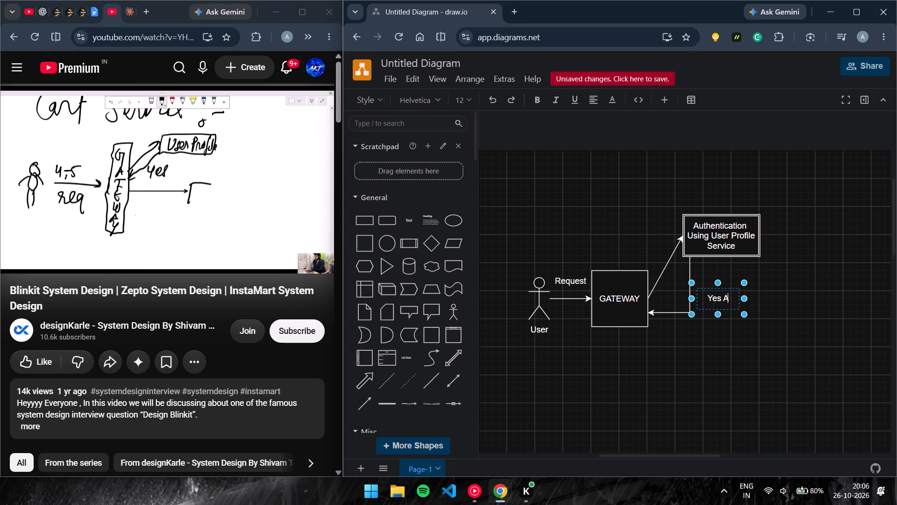
{"action": "key", "text": "Return"}
{"action": "left_click", "coordinate": [769, 272]}
Watch the video on from 39:55 and pause it while the location box at the gateway arrow's end is being labelled.
{"action": "left_click", "coordinate": [252, 198]}
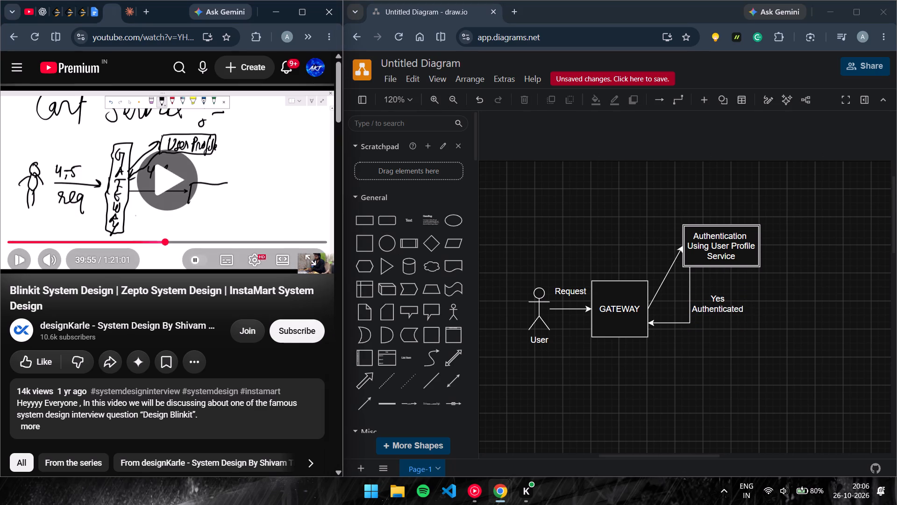
{"action": "scroll", "coordinate": [600, 292], "scroll_direction": "down", "scroll_amount": 1}
{"action": "scroll", "coordinate": [613, 294], "scroll_direction": "up", "scroll_amount": 3}
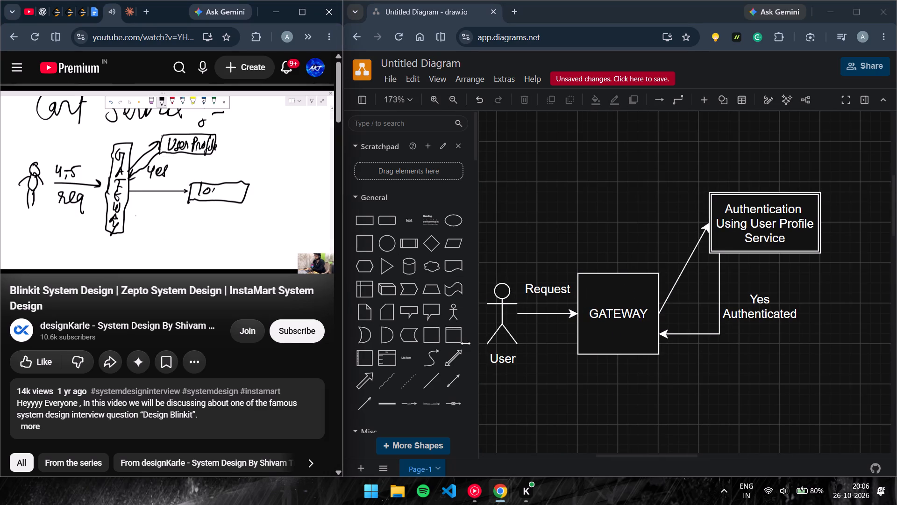
{"action": "left_click", "coordinate": [194, 189]}
Add a rectangle labelled "Location Service" below the authentication box and resume the video.
{"action": "scroll", "coordinate": [613, 390], "scroll_direction": "down", "scroll_amount": 1}
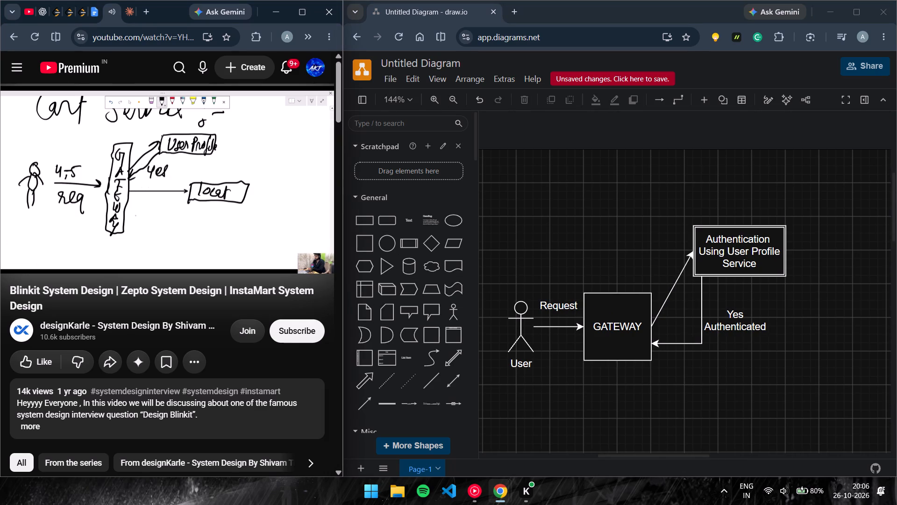
{"action": "left_click_drag", "start_coordinate": [356, 222], "coordinate": [691, 386]}
{"action": "double_click", "coordinate": [734, 401]}
{"action": "type", "text": "LO"}
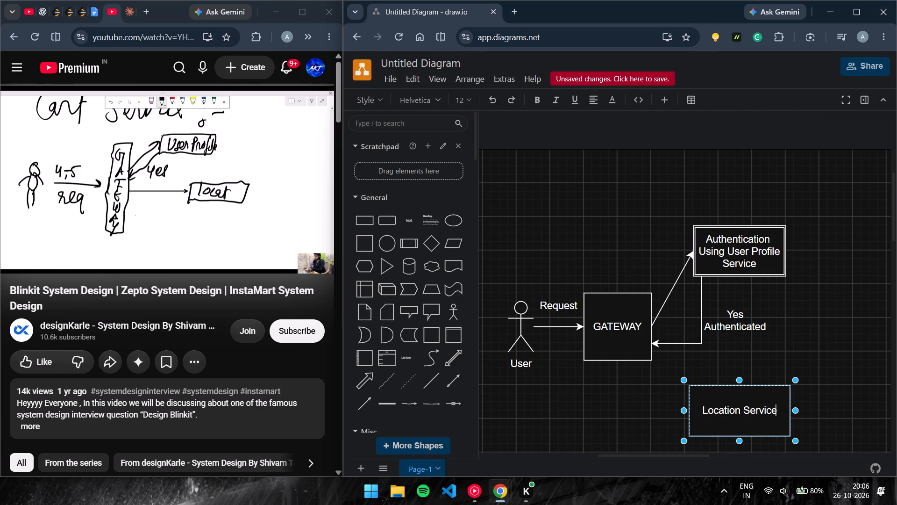
{"action": "left_click", "coordinate": [200, 165]}
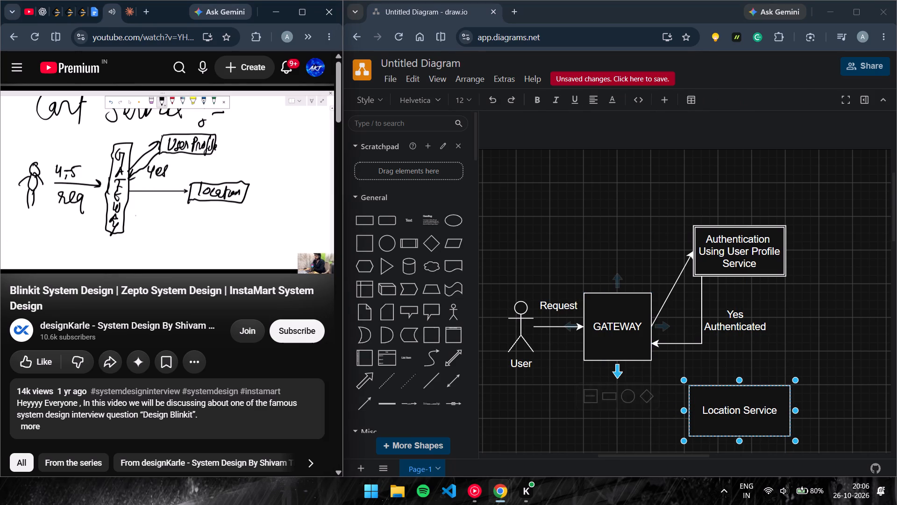
Connect GATEWAY's bottom edge to the left side of the Location Service box with an arrow that turns once.
{"action": "left_click_drag", "start_coordinate": [616, 371], "coordinate": [663, 419]}
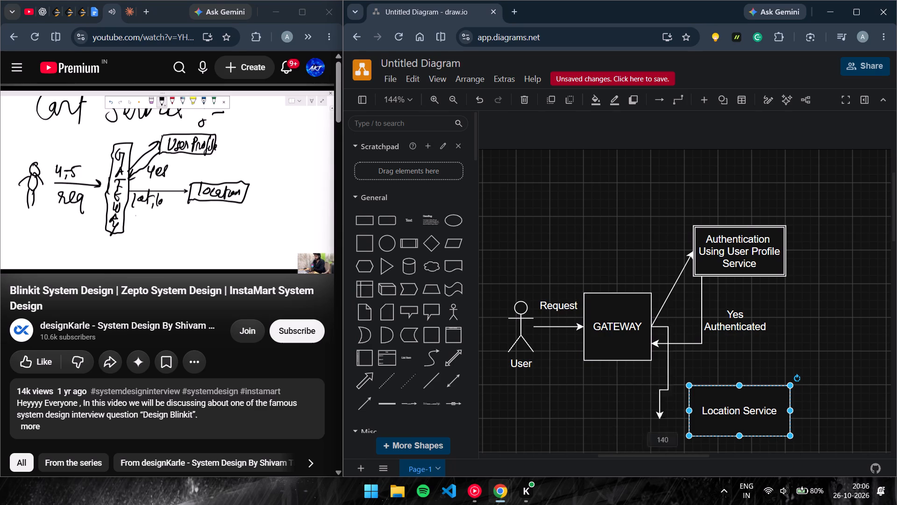
{"action": "left_click_drag", "start_coordinate": [663, 419], "coordinate": [687, 414]}
{"action": "left_click_drag", "start_coordinate": [669, 369], "coordinate": [621, 377]}
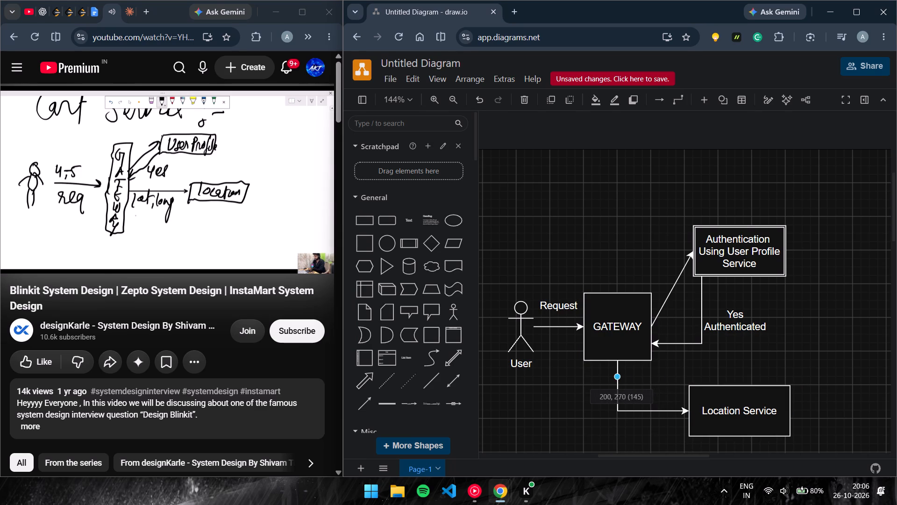
{"action": "left_click_drag", "start_coordinate": [621, 377], "coordinate": [616, 377]}
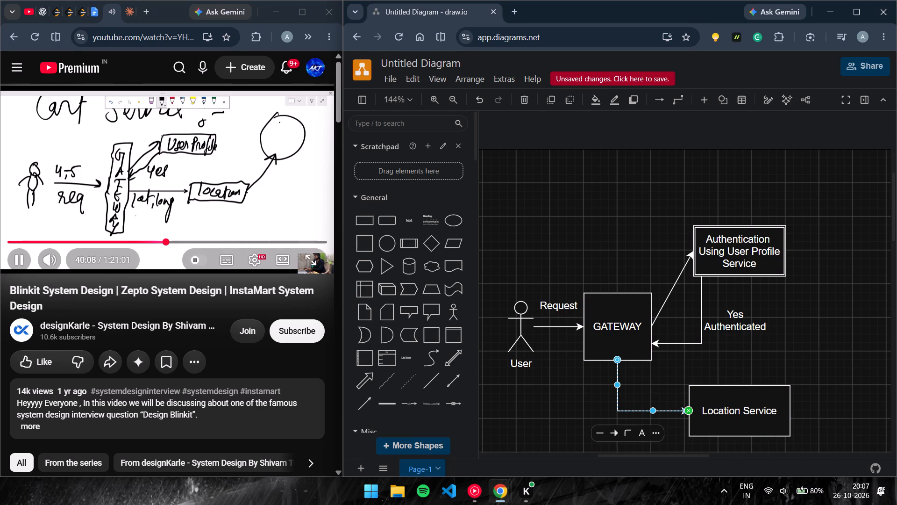
Pause the video at 40:09, where the circle linked to the location box is being labelled.
{"action": "left_click", "coordinate": [252, 189]}
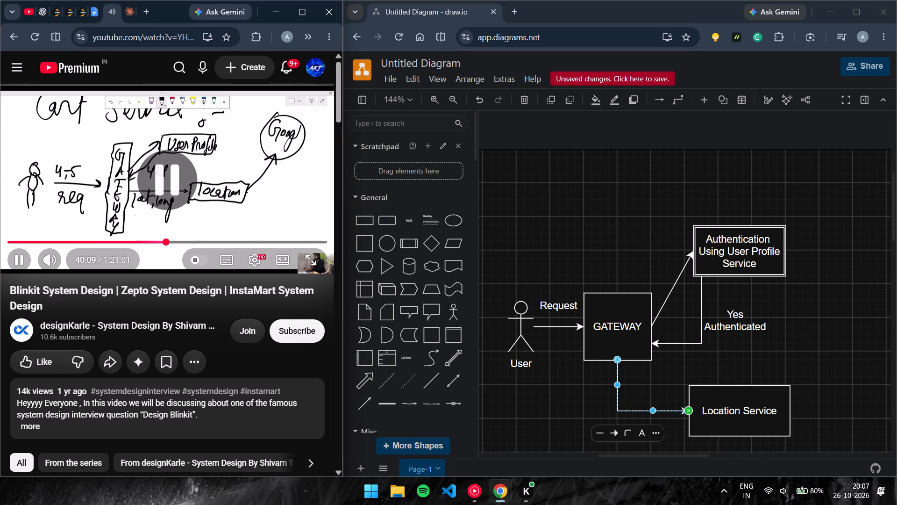
Add the text "This will Provide lat and long" on a new line below "Location Service" in its box.
{"action": "double_click", "coordinate": [744, 404]}
{"action": "left_click", "coordinate": [759, 413]}
{"action": "left_click", "coordinate": [779, 412]}
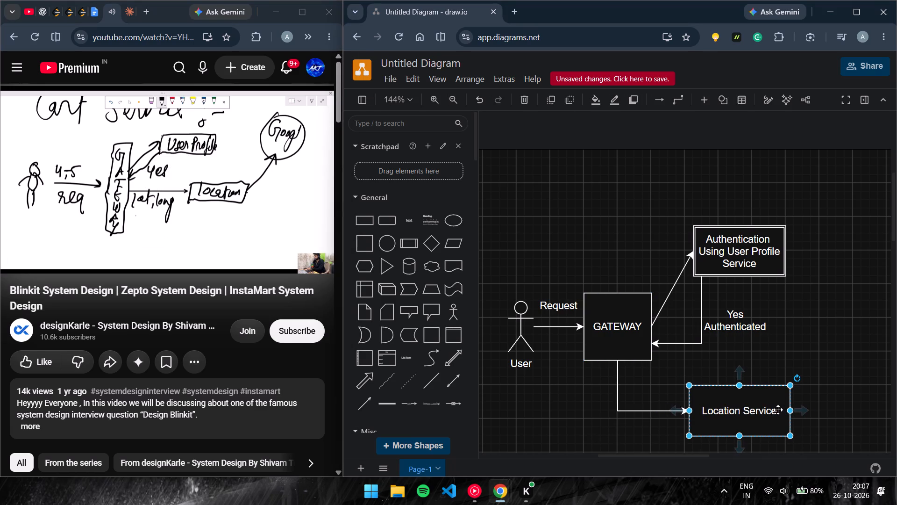
{"action": "double_click", "coordinate": [775, 410]}
{"action": "left_click", "coordinate": [774, 411]}
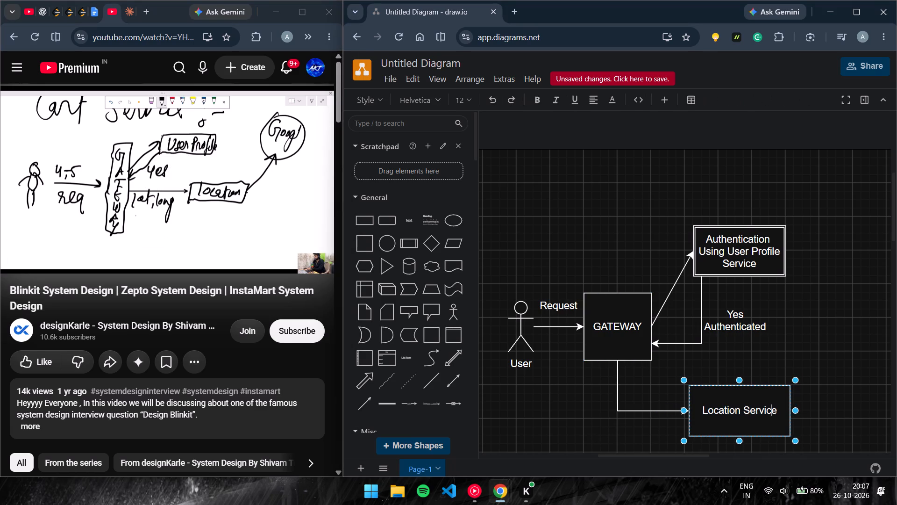
{"action": "key", "text": "Right"}
{"action": "key", "text": "Return"}
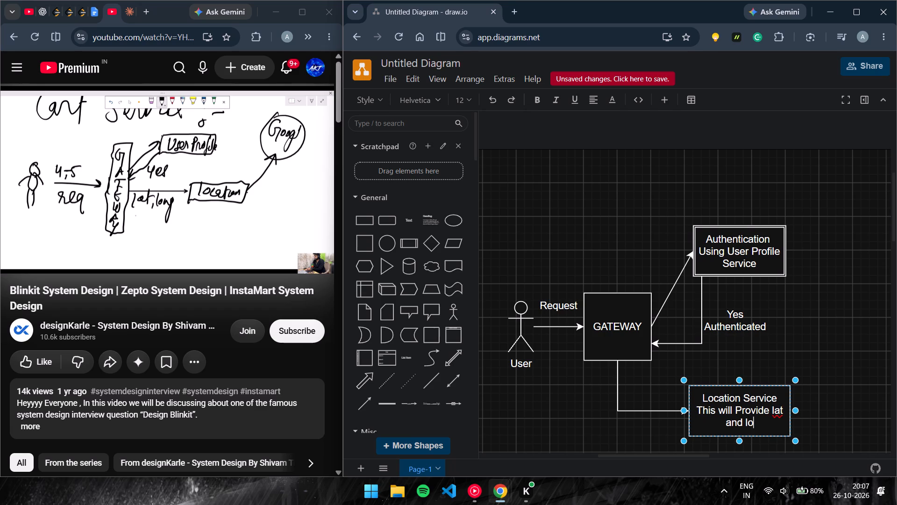
{"action": "key", "text": "BackSpace"}
{"action": "type", "text": "ng"}
{"action": "key", "text": "BackSpace"}
{"action": "key", "text": "BackSpace"}
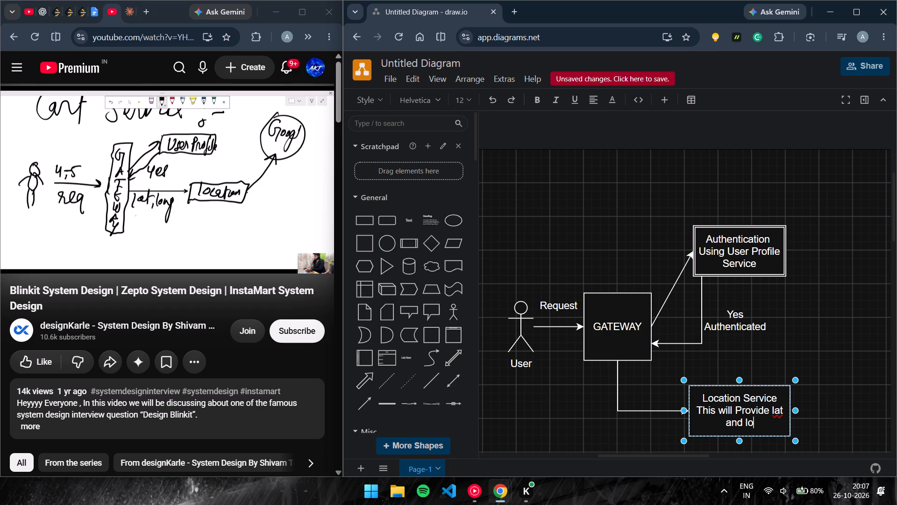
{"action": "key", "text": "BackSpace"}
{"action": "type", "text": "g"}
{"action": "key", "text": "space"}
{"action": "key", "text": "BackSpace"}
{"action": "key", "text": "BackSpace"}
{"action": "type", "text": "ong"}
{"action": "key", "text": "space"}
{"action": "key", "text": "BackSpace"}
Resume the video and append a hyphen after "Location Service" in the box's first line.
{"action": "left_click", "coordinate": [261, 183]}
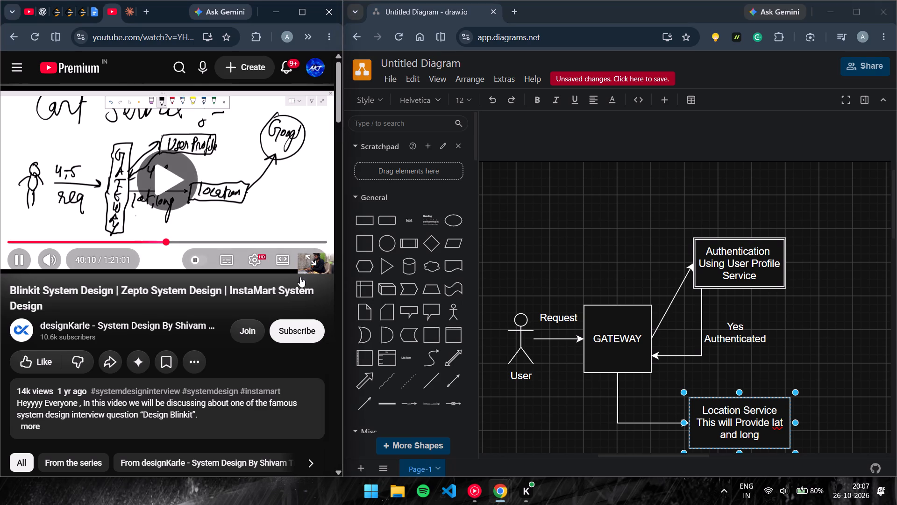
{"action": "scroll", "coordinate": [695, 353], "scroll_direction": "down", "scroll_amount": 1}
{"action": "scroll", "coordinate": [725, 375], "scroll_direction": "up", "scroll_amount": 2}
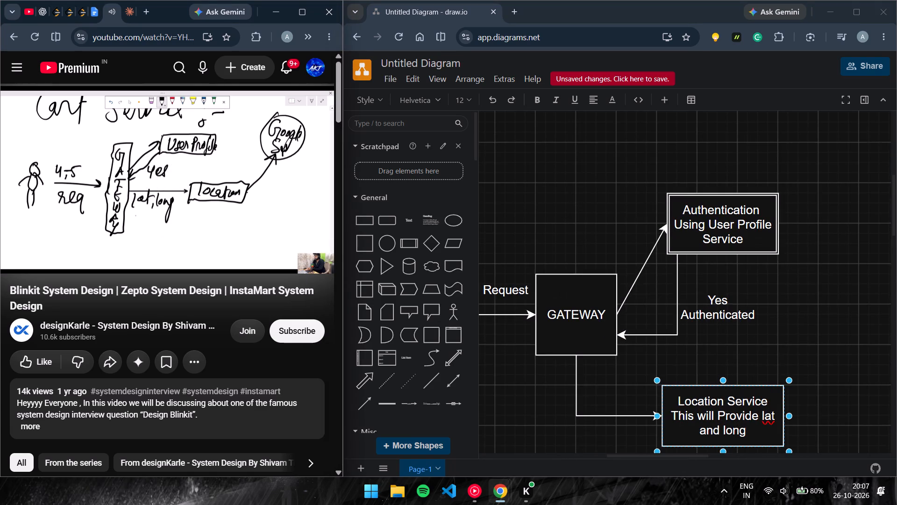
{"action": "left_click", "coordinate": [766, 398]}
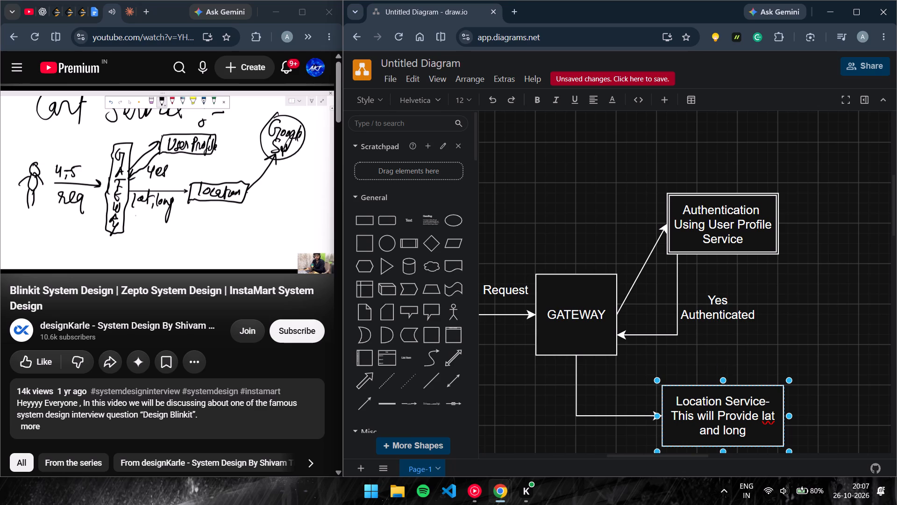
{"action": "left_click", "coordinate": [845, 325]}
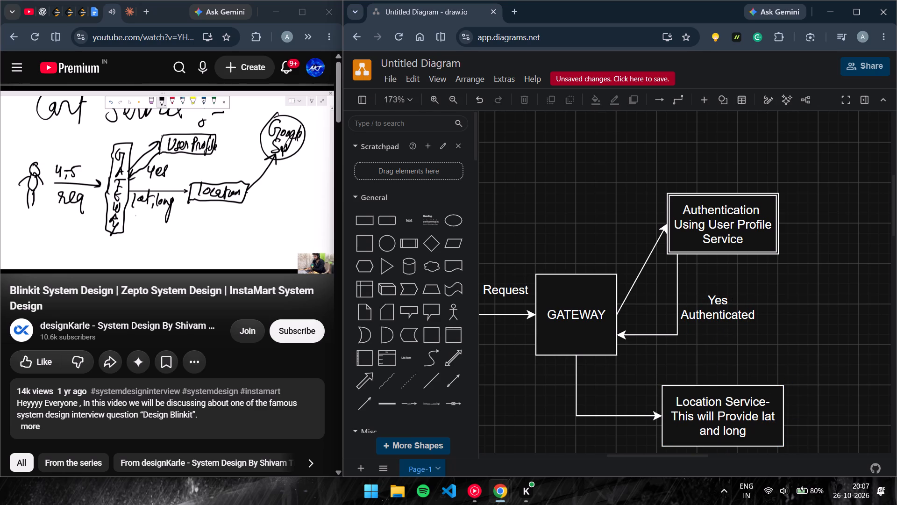
Watch the video past 40:24, following the return arrow drawn from the Google circle back to the location box.
{"action": "scroll", "coordinate": [604, 309], "scroll_direction": "down", "scroll_amount": 2}
{"action": "scroll", "coordinate": [613, 310], "scroll_direction": "up", "scroll_amount": 3}
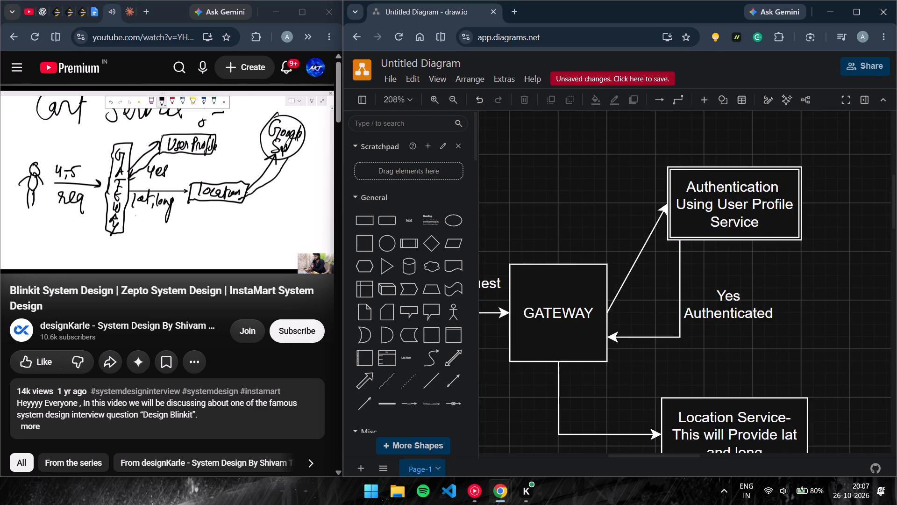
{"action": "scroll", "coordinate": [721, 364], "scroll_direction": "down", "scroll_amount": 5}
{"action": "scroll", "coordinate": [720, 364], "scroll_direction": "up", "scroll_amount": 3}
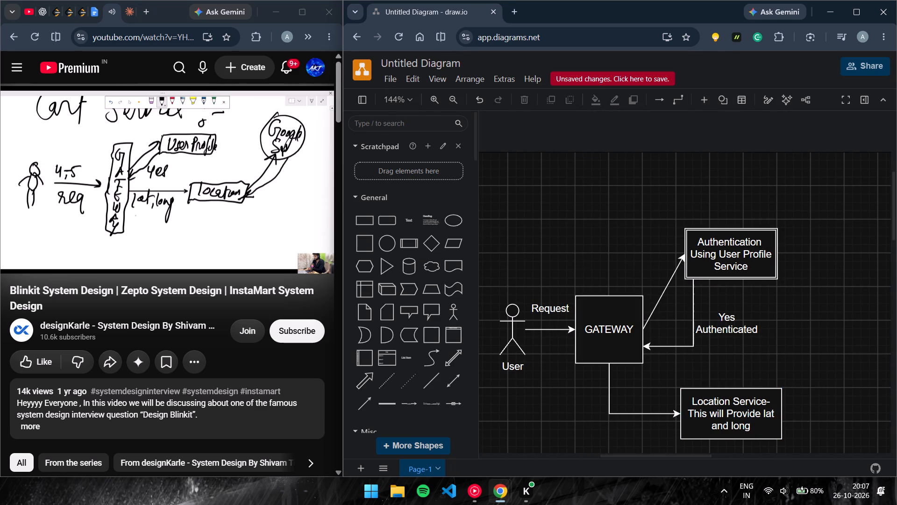
{"action": "left_click_drag", "start_coordinate": [895, 213], "coordinate": [896, 241]}
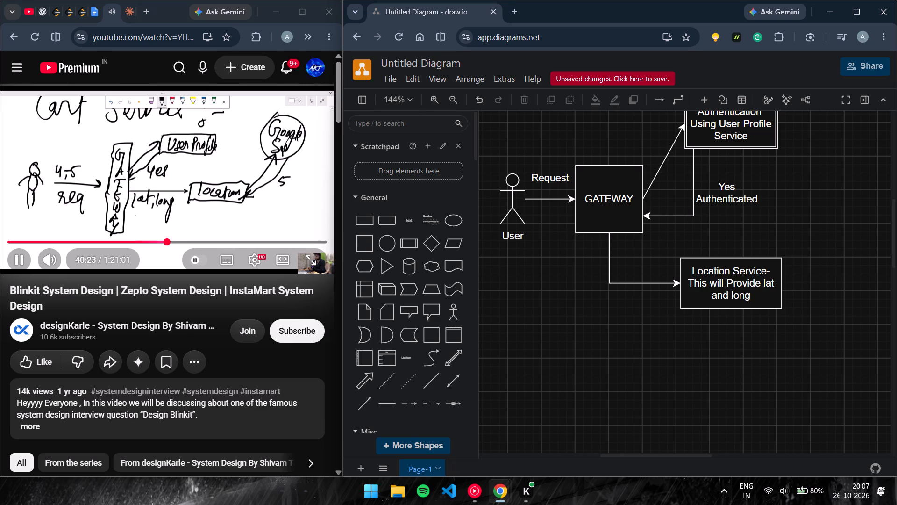
{"action": "left_click", "coordinate": [236, 176]}
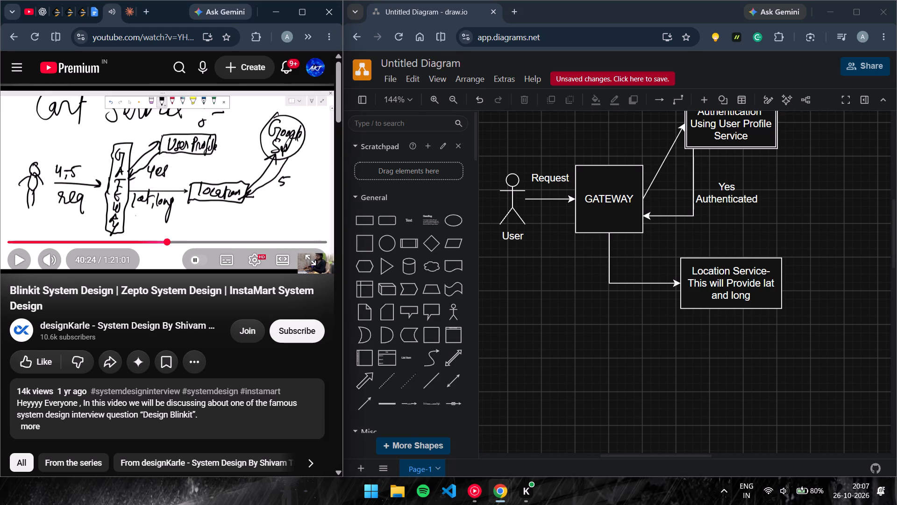
{"action": "left_click", "coordinate": [279, 179]}
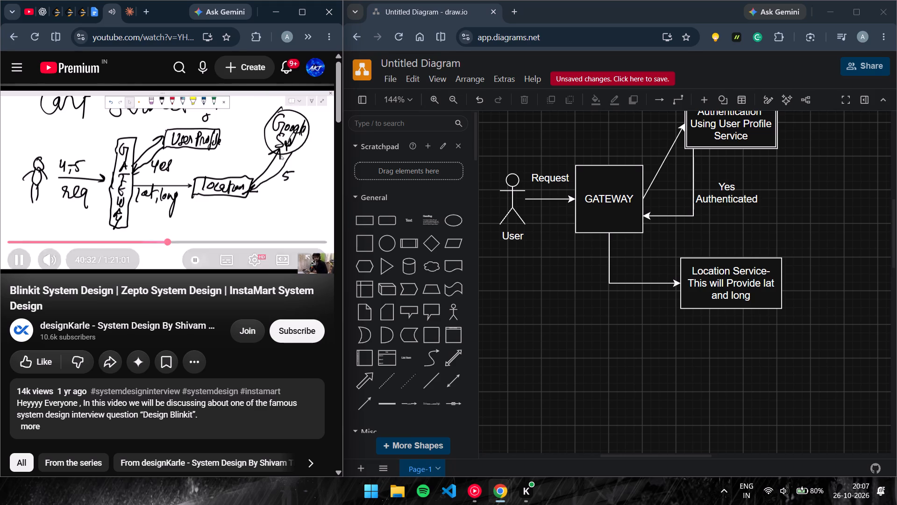
Attach the tail of the Request arrow to the centre of the User figure and pause the video at 40:35.
{"action": "left_click", "coordinate": [527, 199]}
{"action": "left_click_drag", "start_coordinate": [523, 200], "coordinate": [517, 198]}
{"action": "left_click", "coordinate": [239, 175]}
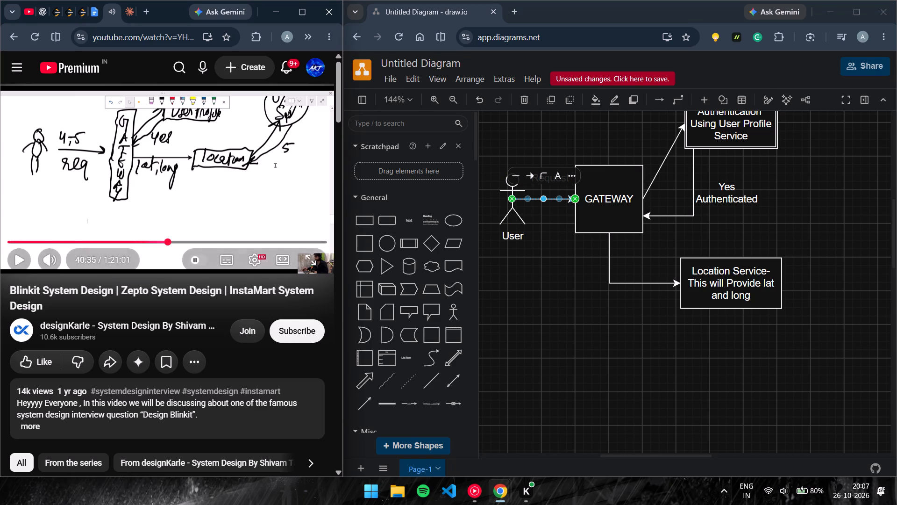
{"action": "left_click", "coordinate": [569, 307]}
Watch the video from 40:35 while the arrow and its label below the location box are drawn, and pause it.
{"action": "left_click", "coordinate": [181, 200]}
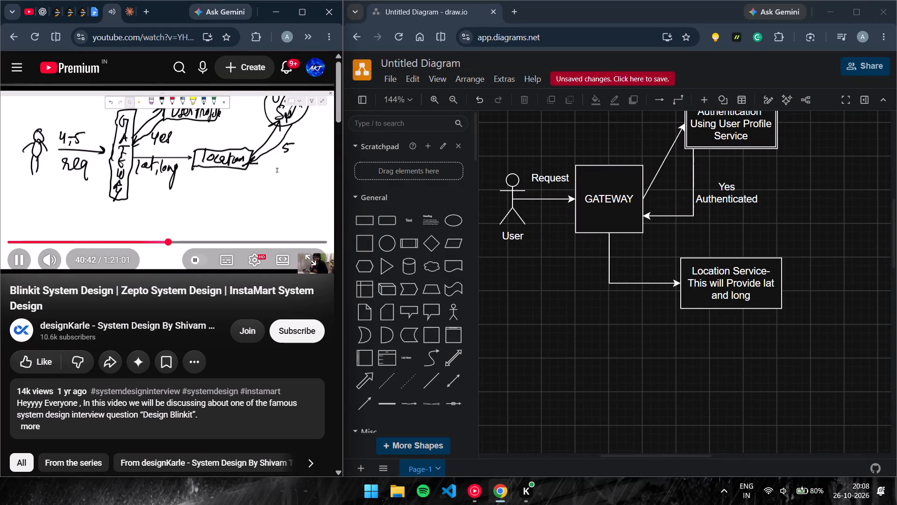
{"action": "left_click", "coordinate": [222, 197]}
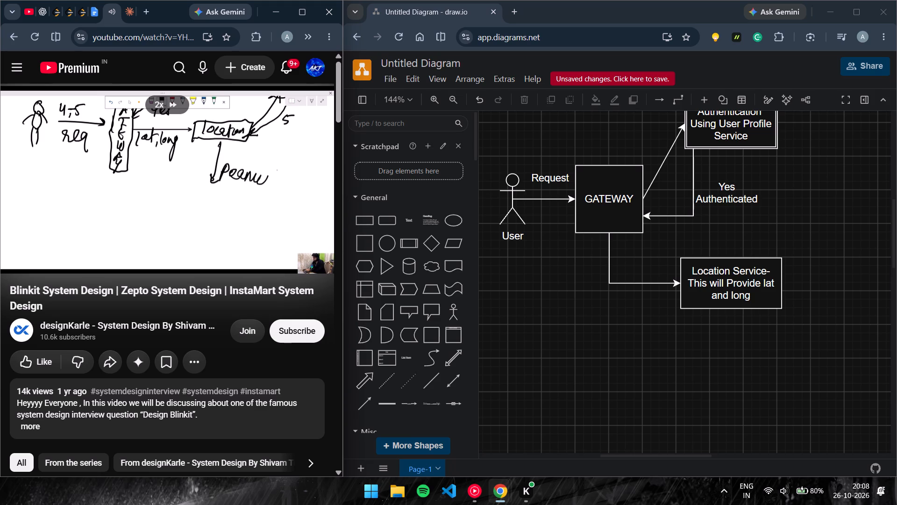
{"action": "left_click", "coordinate": [193, 171]}
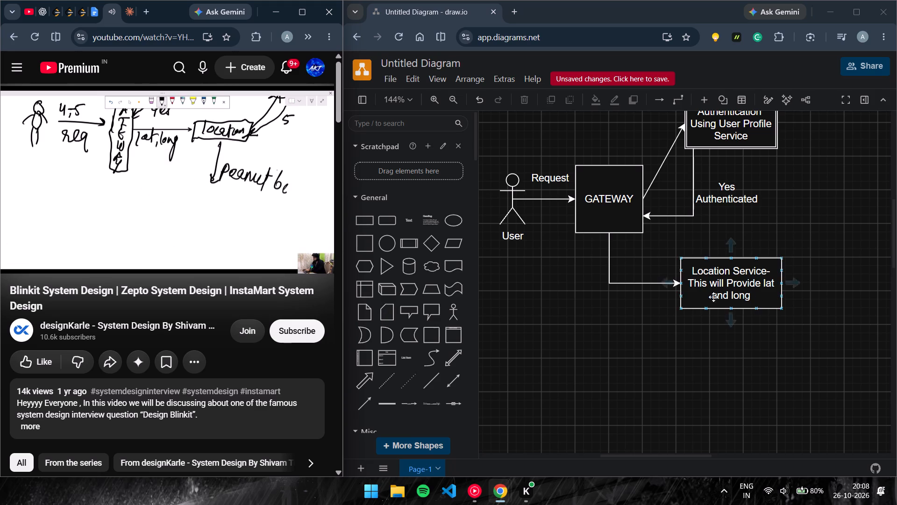
Place a rectangle below the Location Service box and connect an arrow down to it from Location Service.
{"action": "left_click_drag", "start_coordinate": [365, 219], "coordinate": [374, 230]}
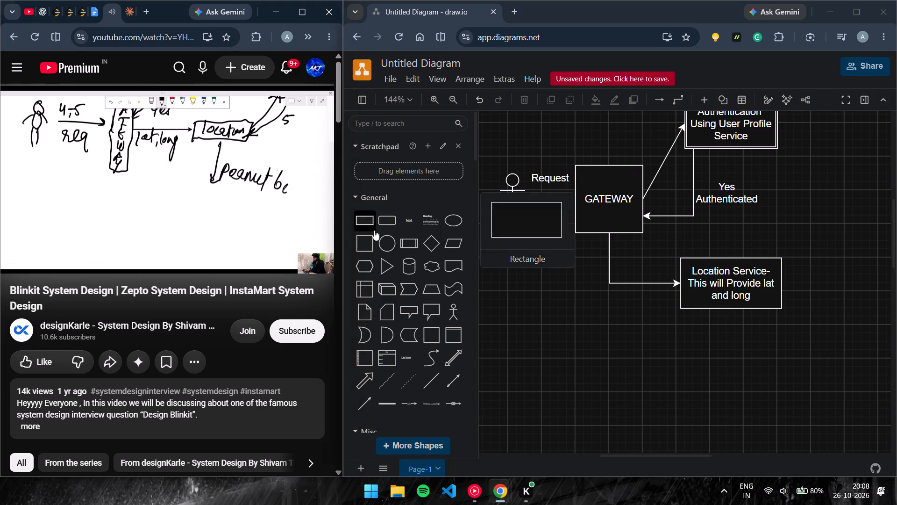
{"action": "left_click_drag", "start_coordinate": [374, 230], "coordinate": [679, 357]}
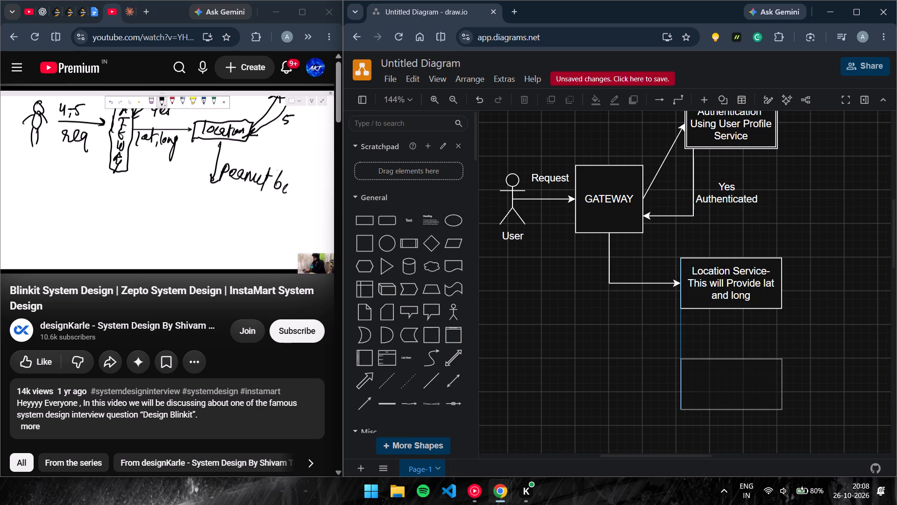
{"action": "left_click_drag", "start_coordinate": [679, 357], "coordinate": [683, 357]}
{"action": "left_click", "coordinate": [730, 312]}
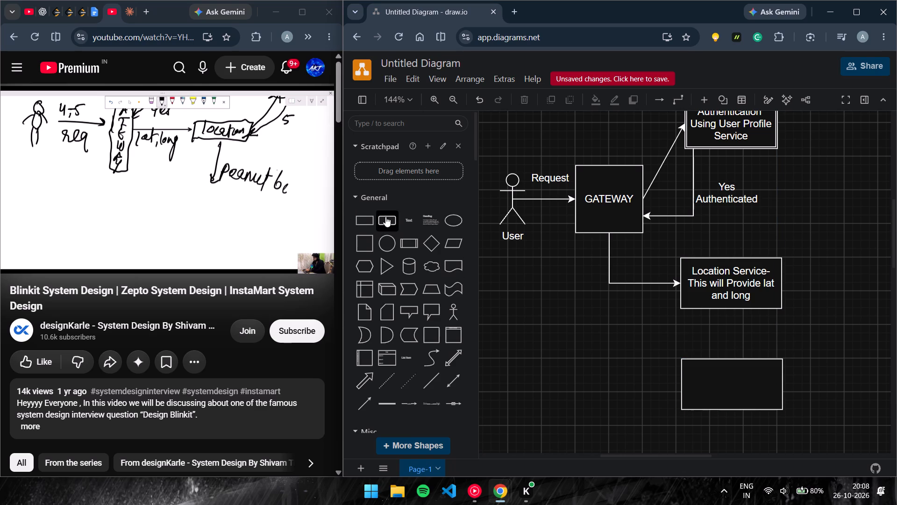
{"action": "left_click", "coordinate": [735, 307]}
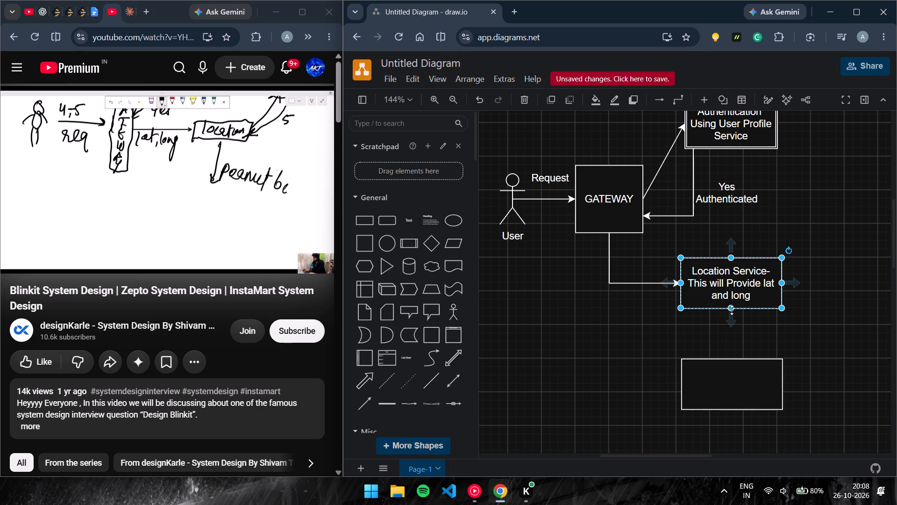
{"action": "left_click_drag", "start_coordinate": [730, 319], "coordinate": [730, 358]}
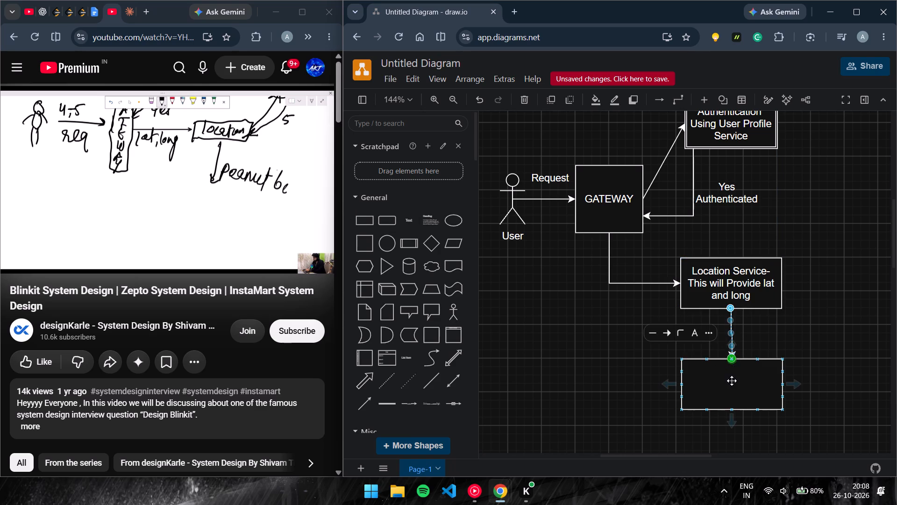
Label the box below Location Service "Search Service" followed by an empty line, and resume the video.
{"action": "left_click", "coordinate": [733, 381]}
{"action": "double_click", "coordinate": [739, 390]}
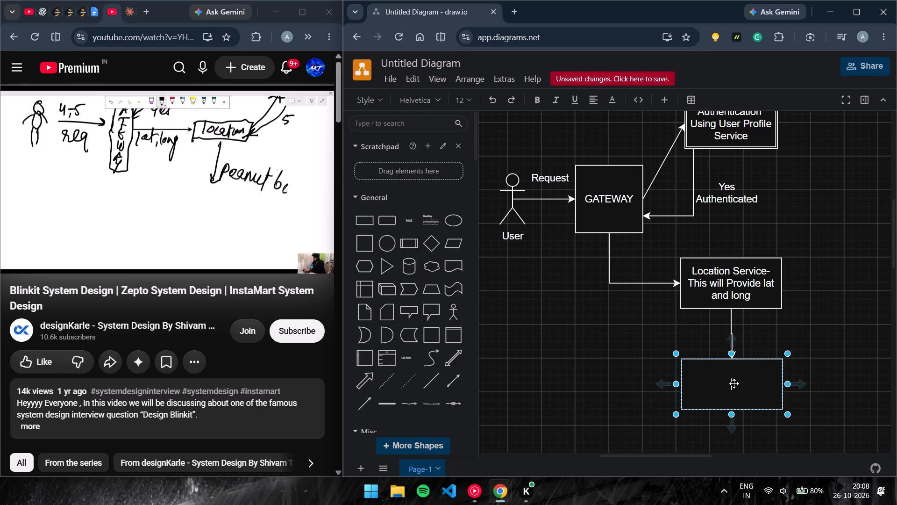
{"action": "key", "text": "BackSpace"}
{"action": "left_click", "coordinate": [143, 168]}
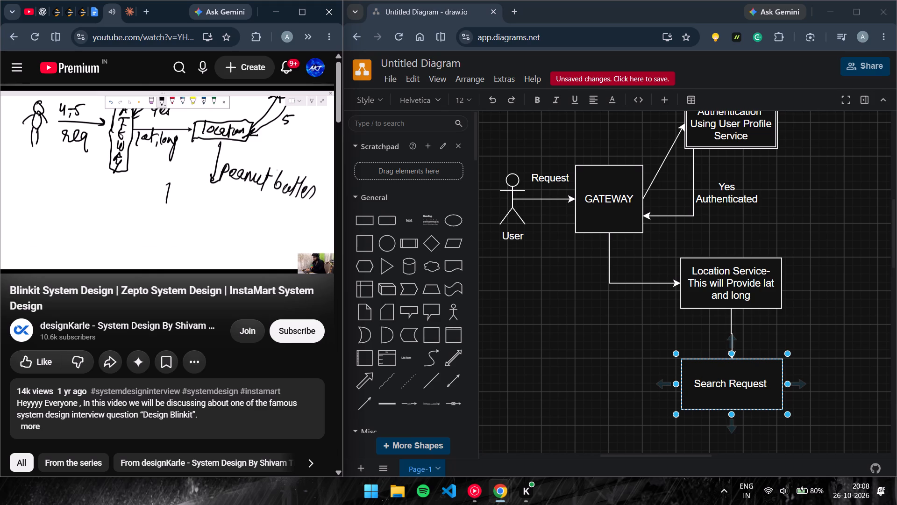
{"action": "double_click", "coordinate": [750, 388]}
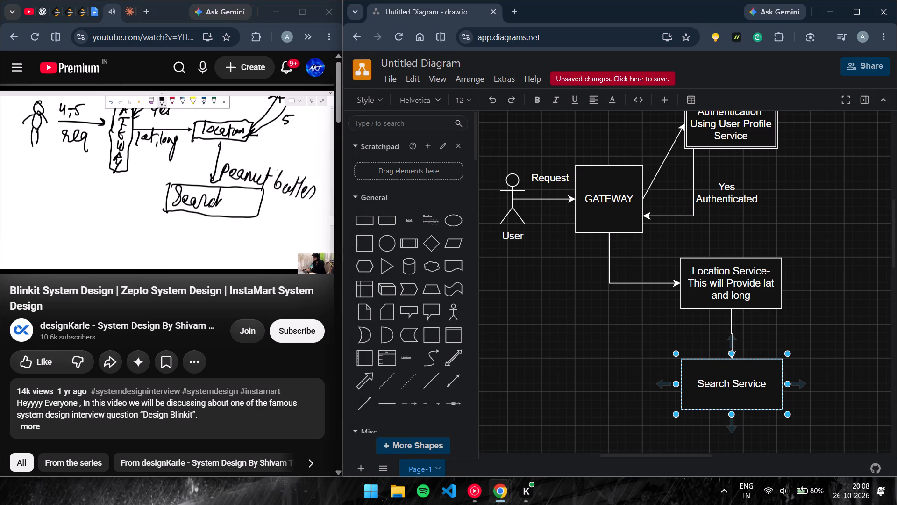
{"action": "key", "text": "Return"}
{"action": "left_click", "coordinate": [601, 332]}
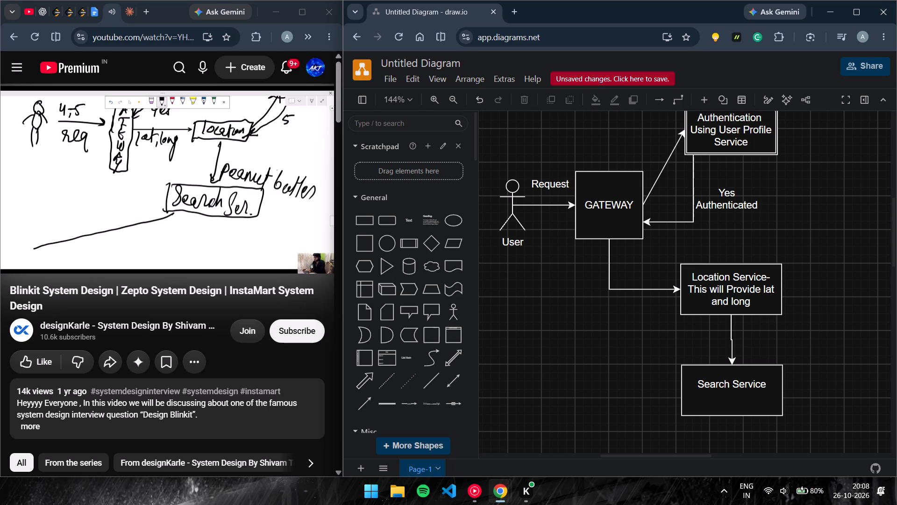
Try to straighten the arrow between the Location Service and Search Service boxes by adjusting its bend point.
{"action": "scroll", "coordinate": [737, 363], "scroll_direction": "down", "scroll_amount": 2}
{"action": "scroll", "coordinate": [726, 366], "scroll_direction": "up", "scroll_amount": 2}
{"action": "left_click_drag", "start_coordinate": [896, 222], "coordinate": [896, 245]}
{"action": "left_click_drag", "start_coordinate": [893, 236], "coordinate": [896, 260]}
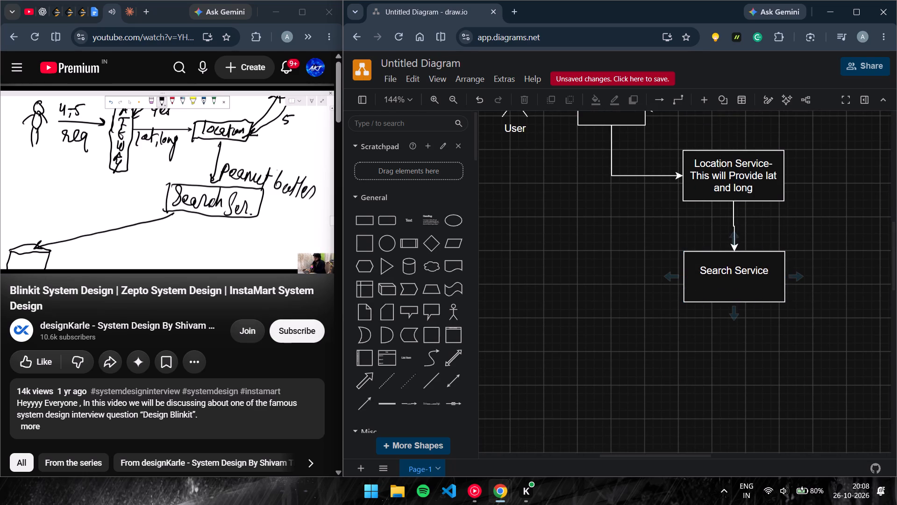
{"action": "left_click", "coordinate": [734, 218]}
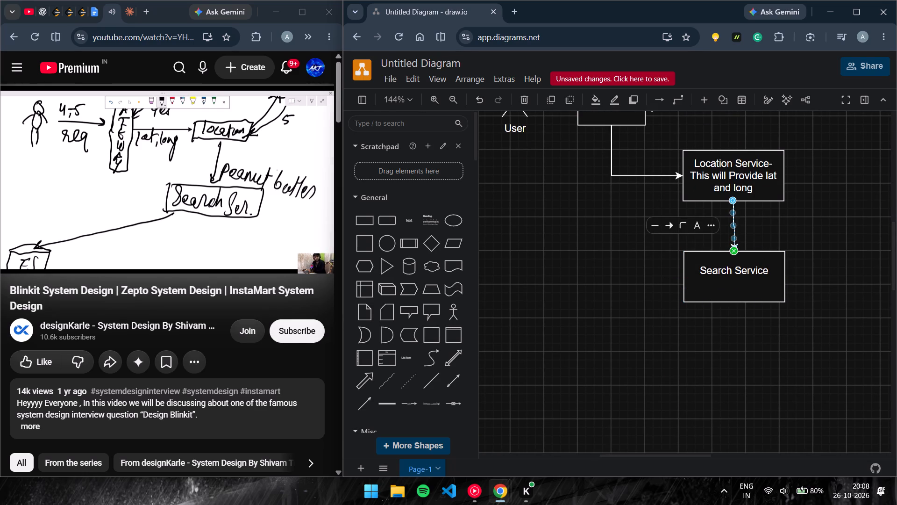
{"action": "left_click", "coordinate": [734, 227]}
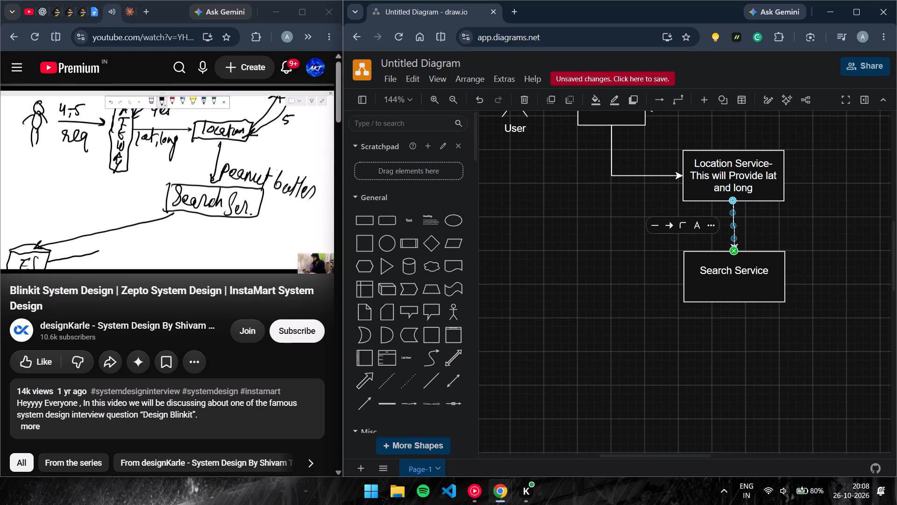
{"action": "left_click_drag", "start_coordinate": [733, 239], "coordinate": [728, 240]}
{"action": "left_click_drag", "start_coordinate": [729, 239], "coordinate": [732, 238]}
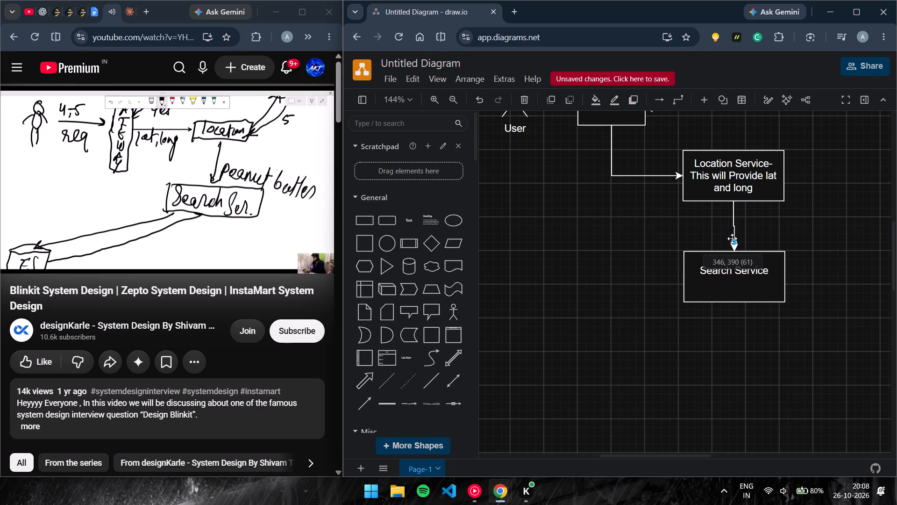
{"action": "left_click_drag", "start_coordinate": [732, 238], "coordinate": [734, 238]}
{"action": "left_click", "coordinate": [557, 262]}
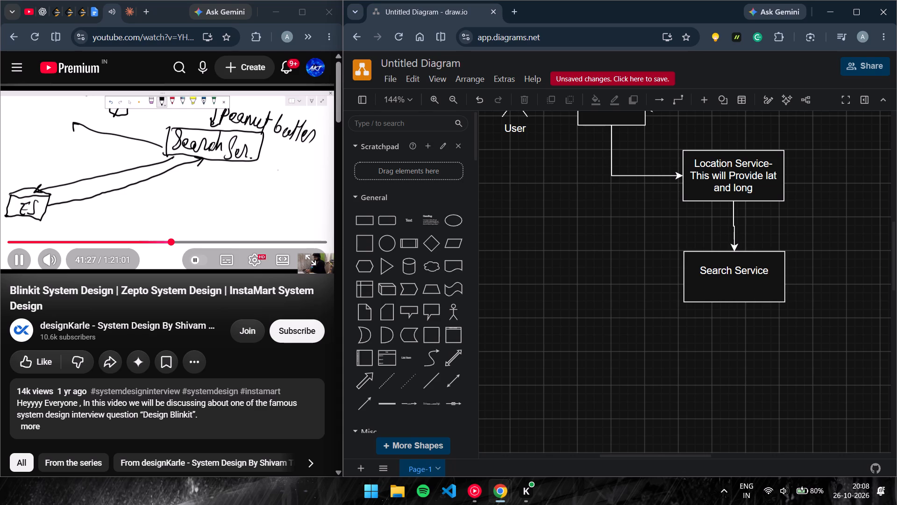
Pause the video and place a cylinder labelled "Redis" to the left of the Search Service box.
{"action": "scroll", "coordinate": [231, 308], "scroll_direction": "up", "scroll_amount": 2}
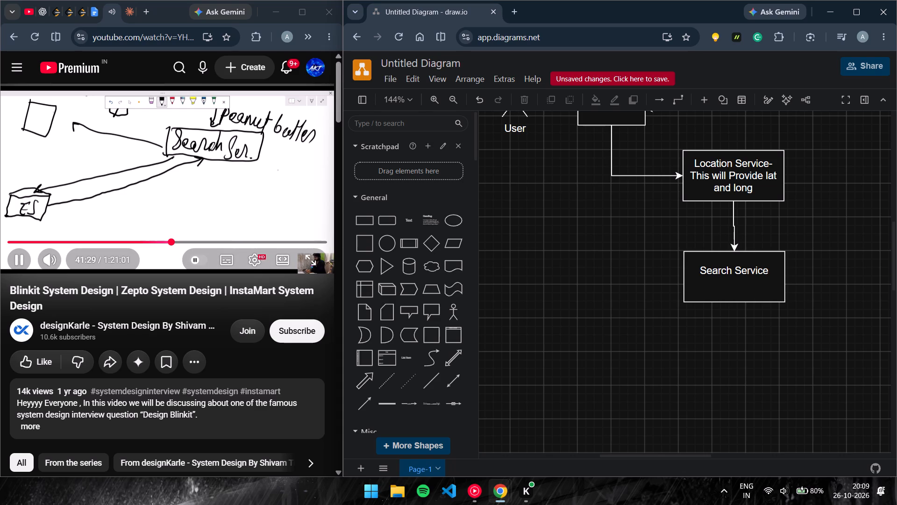
{"action": "left_click", "coordinate": [254, 194]}
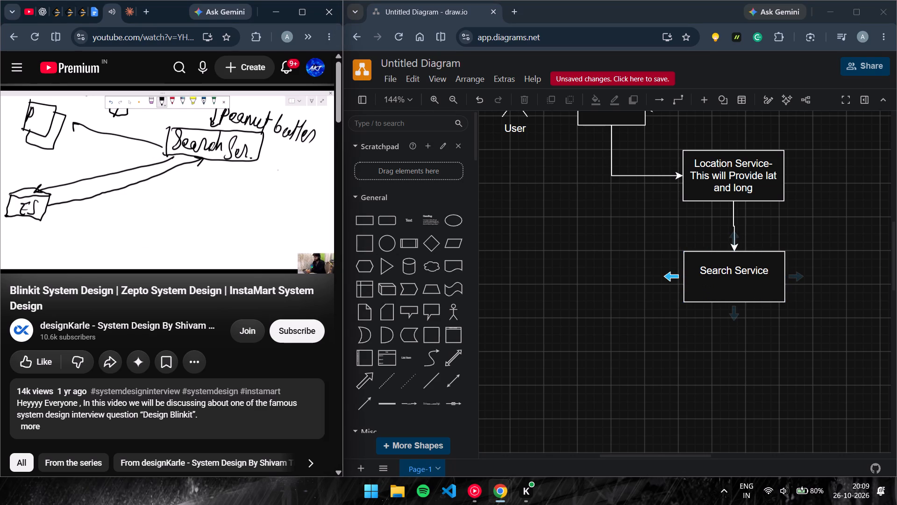
{"action": "left_click_drag", "start_coordinate": [408, 267], "coordinate": [572, 262]}
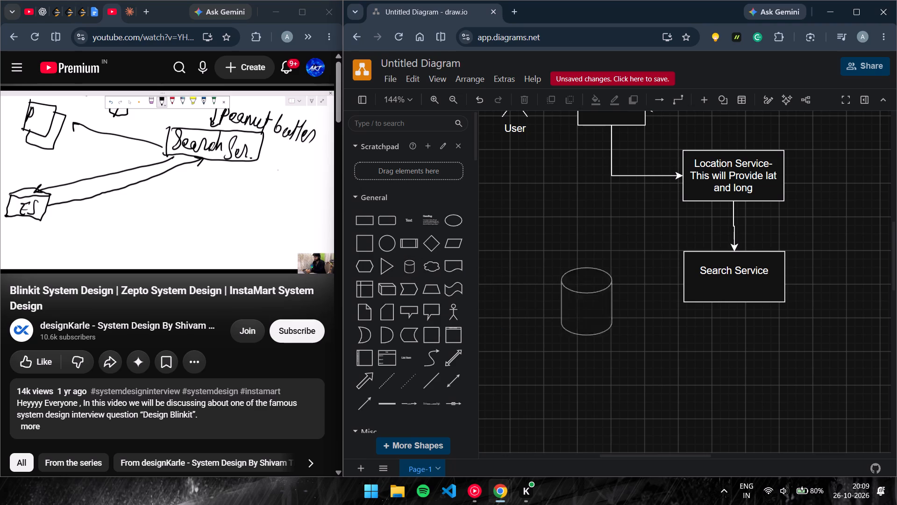
{"action": "left_click_drag", "start_coordinate": [572, 262], "coordinate": [563, 227]}
{"action": "double_click", "coordinate": [588, 268]}
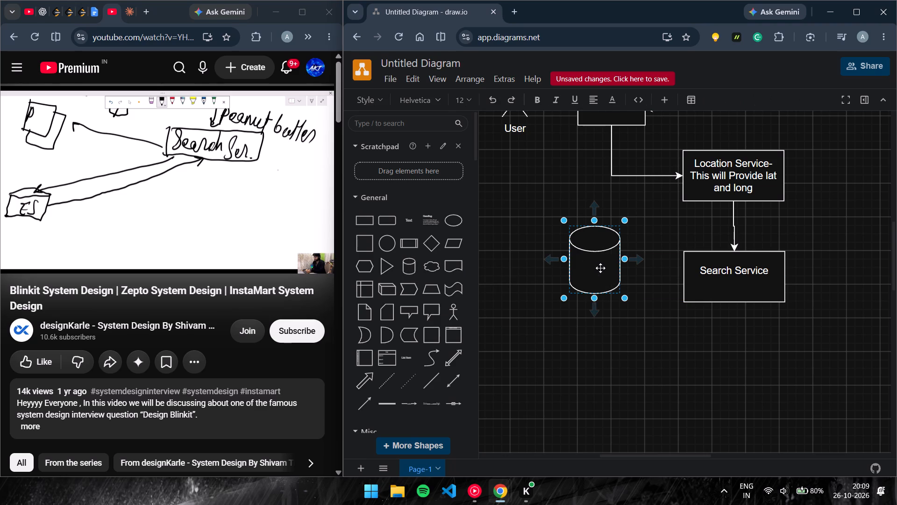
{"action": "left_click", "coordinate": [634, 313]}
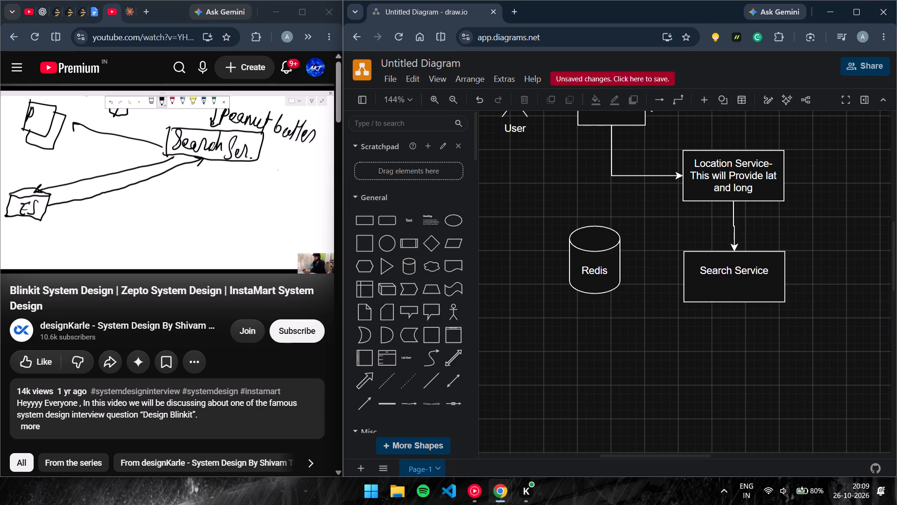
Connect an arrow from the left side of the Search Service box to the right side of the Redis cylinder.
{"action": "left_click_drag", "start_coordinate": [685, 277], "coordinate": [621, 267]}
{"action": "left_click_drag", "start_coordinate": [621, 267], "coordinate": [621, 260]}
{"action": "left_click", "coordinate": [649, 301]}
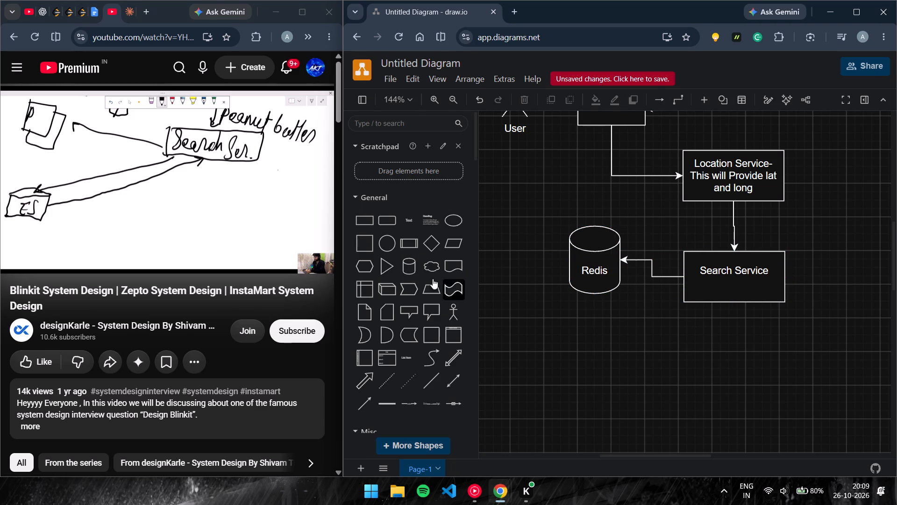
Add a text block below the Redis arrow reading "Store data from Search Service in redis for faster reterival".
{"action": "left_click_drag", "start_coordinate": [404, 218], "coordinate": [620, 284]}
{"action": "double_click", "coordinate": [644, 297]}
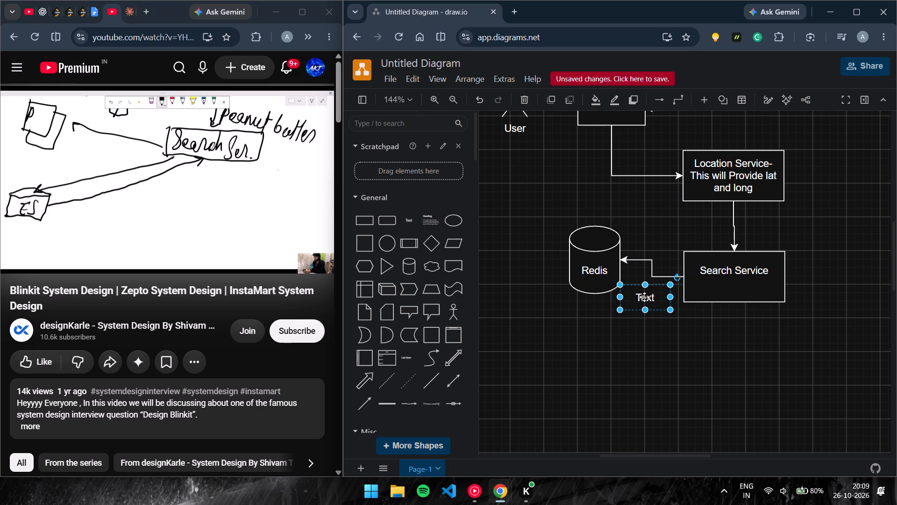
{"action": "type", "text": "tore data from"}
{"action": "key", "text": "space"}
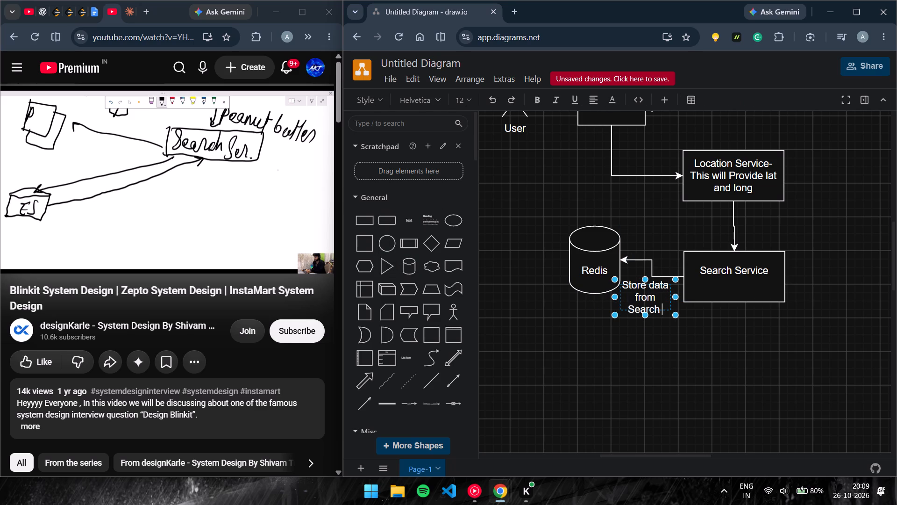
{"action": "type", "text": "ervice for"}
{"action": "key", "text": "space"}
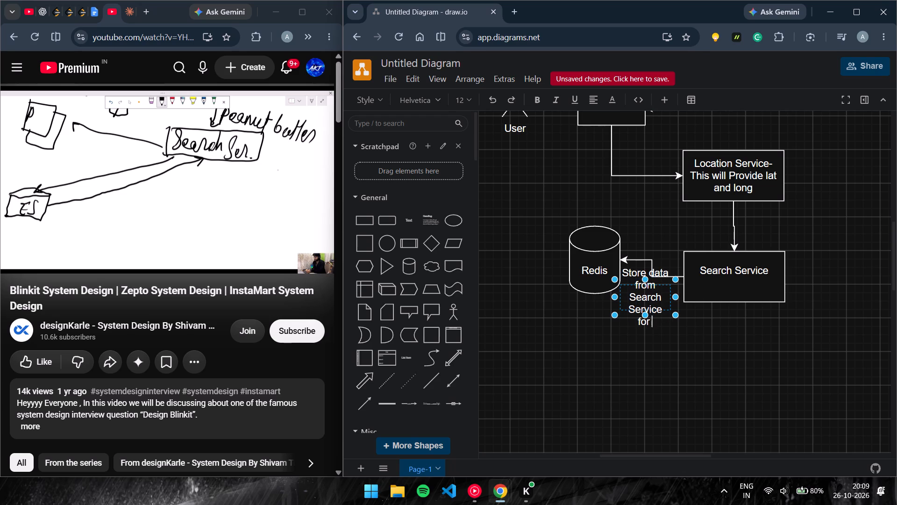
{"action": "key", "text": "BackSpace"}
{"action": "key", "text": "BackSpace"}
{"action": "key", "text": "BackSpace"}
{"action": "key", "text": "BackSpace"}
{"action": "type", "text": "in redis for faster re"}
{"action": "type", "text": "terival"}
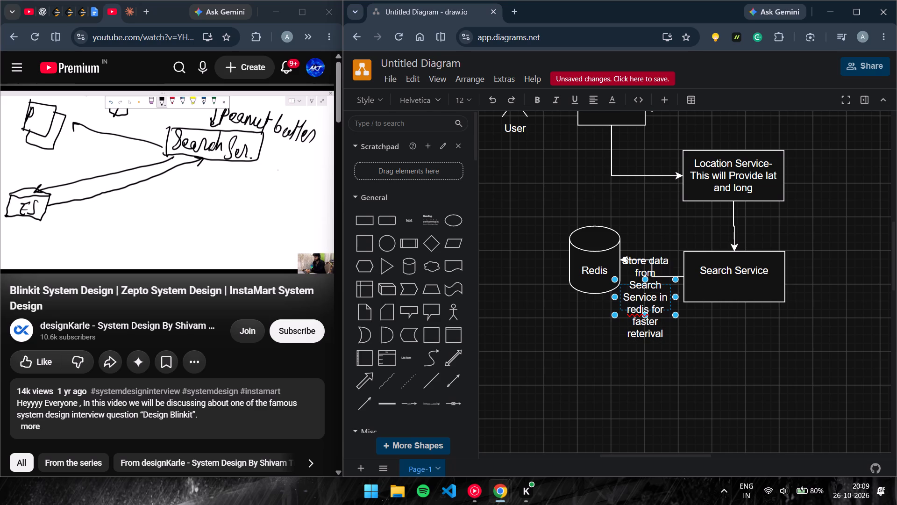
{"action": "left_click", "coordinate": [677, 341]}
Enlarge the "Store data" text block and move it to about 200, 440, clear of the Redis arrow.
{"action": "left_click", "coordinate": [648, 295]}
{"action": "left_click_drag", "start_coordinate": [621, 312], "coordinate": [610, 325]}
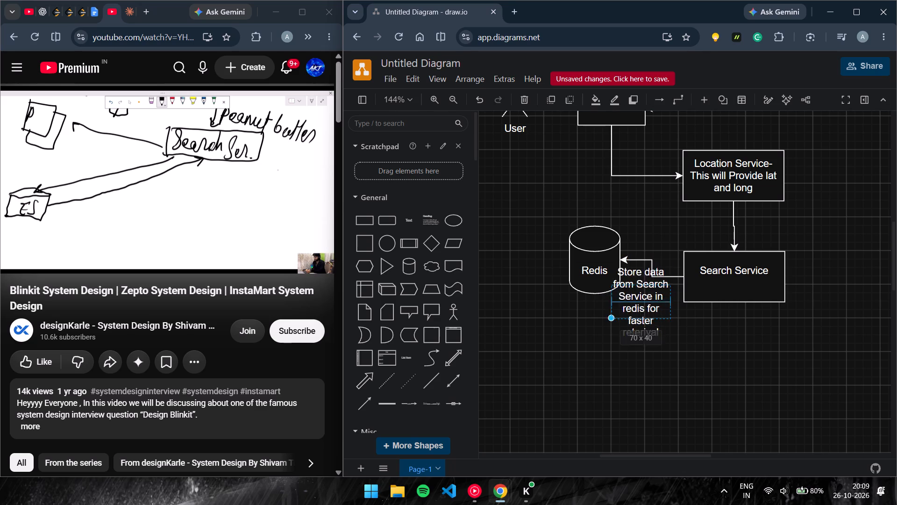
{"action": "left_click_drag", "start_coordinate": [610, 325], "coordinate": [602, 359]}
{"action": "left_click_drag", "start_coordinate": [630, 325], "coordinate": [635, 326]}
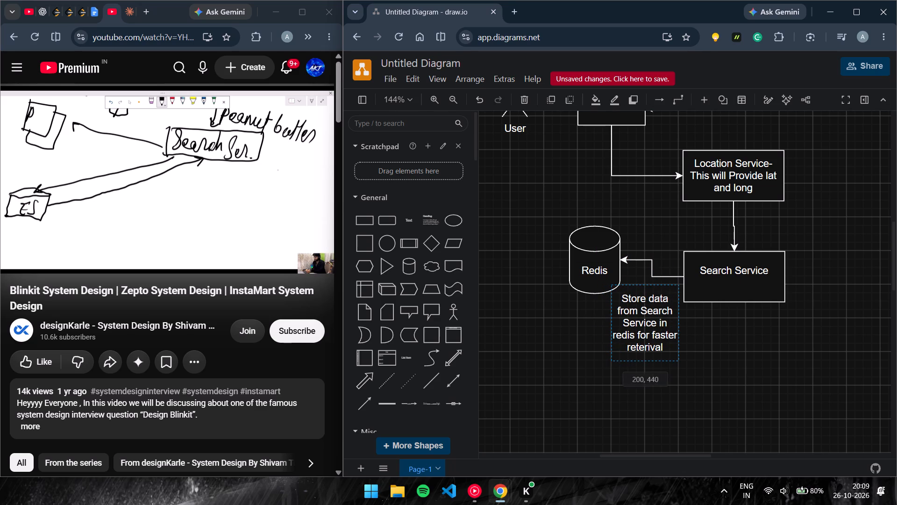
{"action": "left_click_drag", "start_coordinate": [635, 326], "coordinate": [635, 326]}
{"action": "left_click", "coordinate": [591, 192]}
Shorten the Search Service box slightly from its bottom edge and resume the video.
{"action": "left_click", "coordinate": [738, 300]}
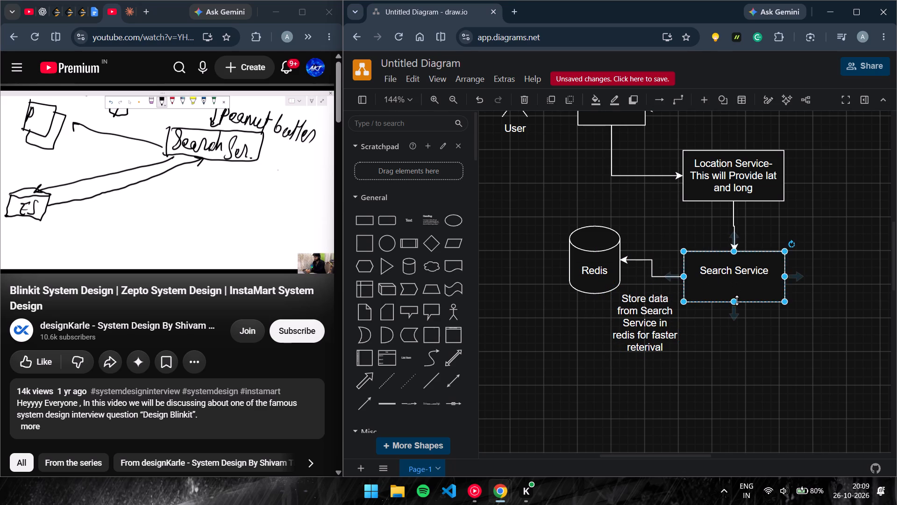
{"action": "left_click_drag", "start_coordinate": [733, 301], "coordinate": [733, 292]}
{"action": "left_click", "coordinate": [188, 188]}
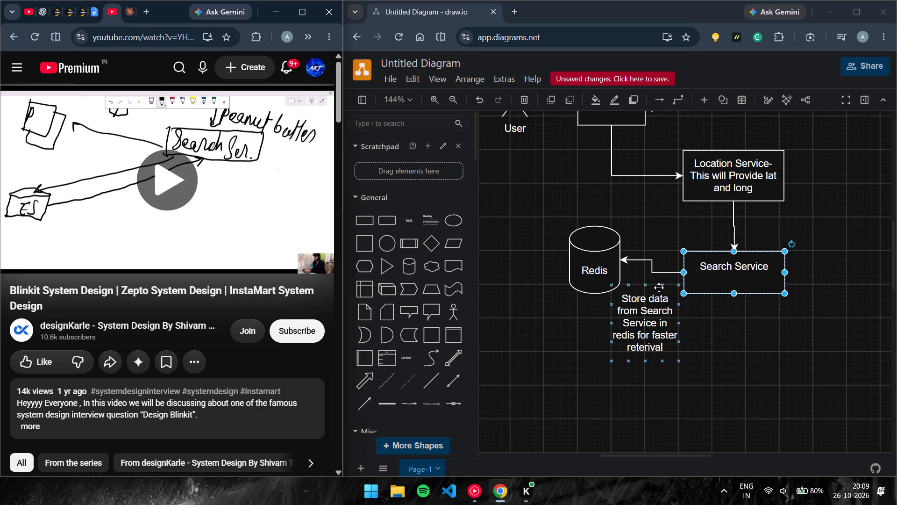
Remove the empty line after "Search Service" in its box label.
{"action": "left_click", "coordinate": [732, 276]}
{"action": "left_click", "coordinate": [733, 281]}
{"action": "double_click", "coordinate": [740, 279]}
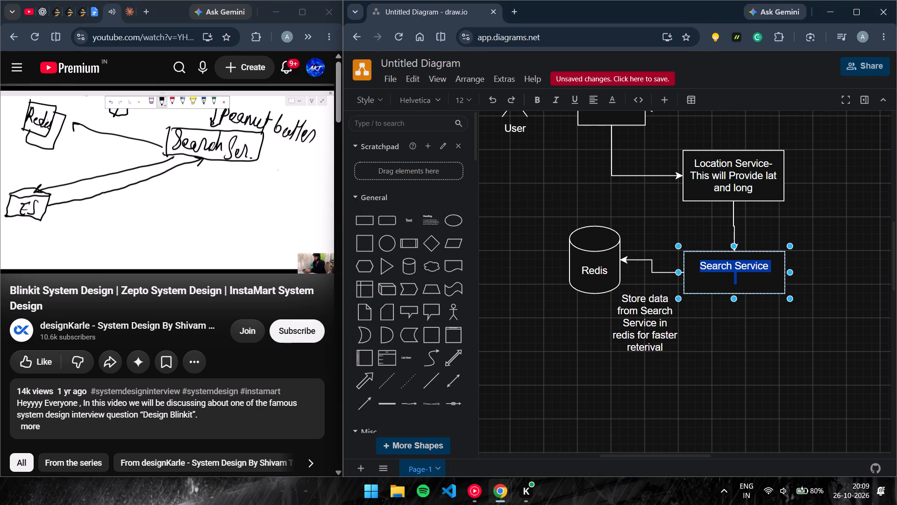
{"action": "left_click", "coordinate": [740, 279]}
{"action": "key", "text": "BackSpace"}
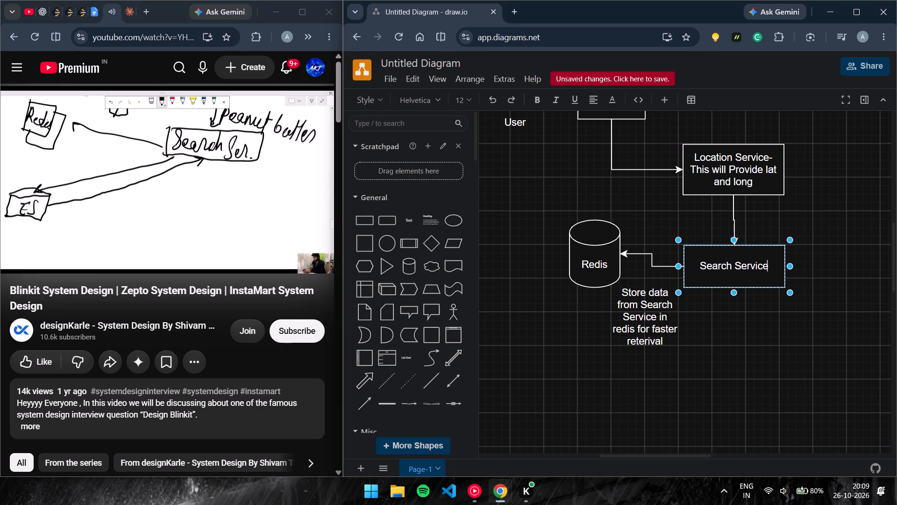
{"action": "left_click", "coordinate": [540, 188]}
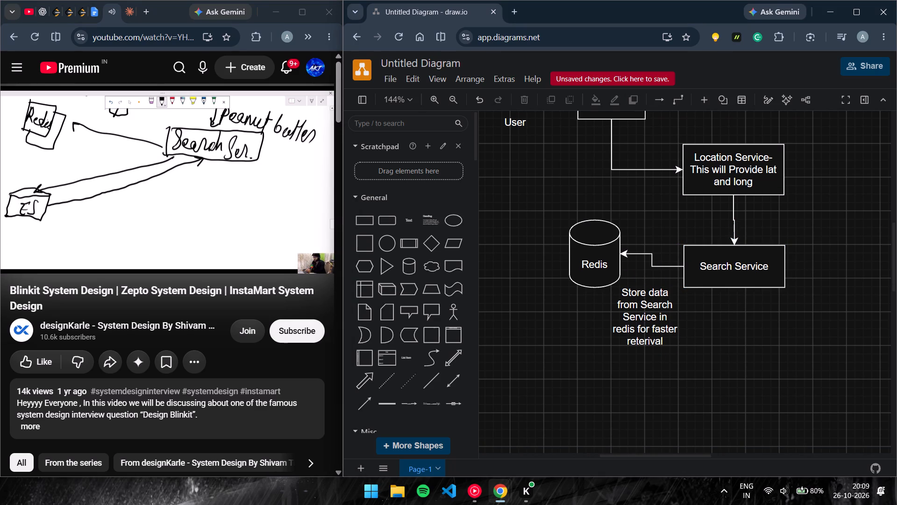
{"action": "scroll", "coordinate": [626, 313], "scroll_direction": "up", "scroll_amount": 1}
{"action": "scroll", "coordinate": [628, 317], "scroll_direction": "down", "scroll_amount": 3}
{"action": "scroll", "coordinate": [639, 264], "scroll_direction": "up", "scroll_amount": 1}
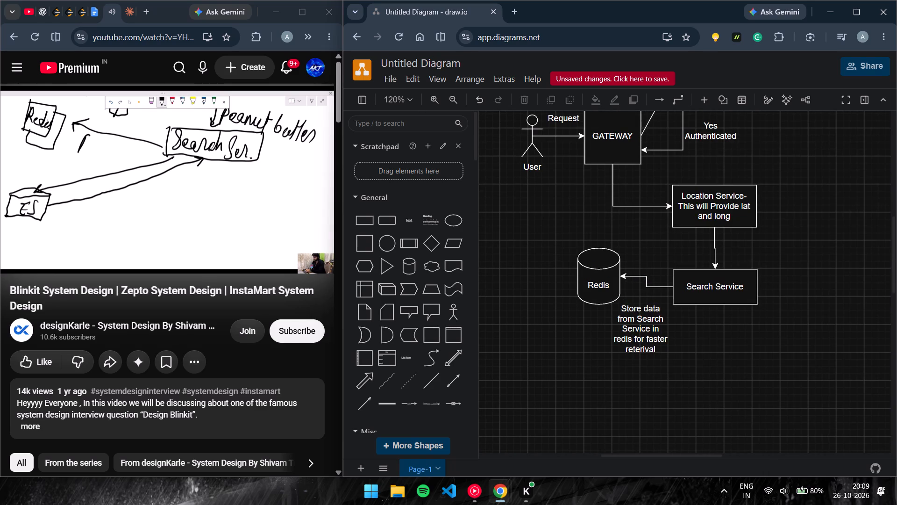
Change the playback speed of the Blinkit system design video in its player settings.
{"action": "left_click", "coordinate": [236, 180]}
{"action": "left_click", "coordinate": [255, 254]}
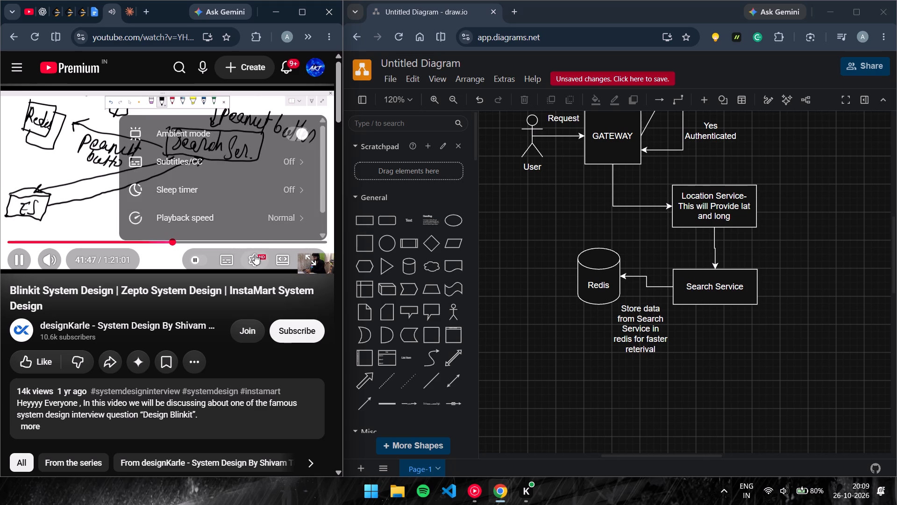
{"action": "left_click", "coordinate": [264, 191]}
{"action": "left_click", "coordinate": [199, 128]}
{"action": "scroll", "coordinate": [255, 186], "scroll_direction": "down", "scroll_amount": 1}
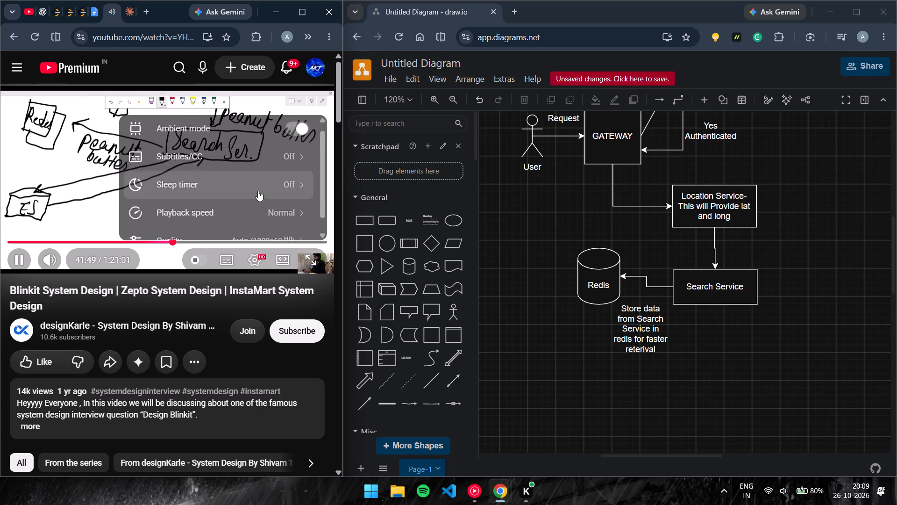
{"action": "scroll", "coordinate": [258, 191], "scroll_direction": "down", "scroll_amount": 1}
{"action": "left_click", "coordinate": [285, 197]}
{"action": "left_click", "coordinate": [221, 228]}
{"action": "left_click", "coordinate": [208, 310]}
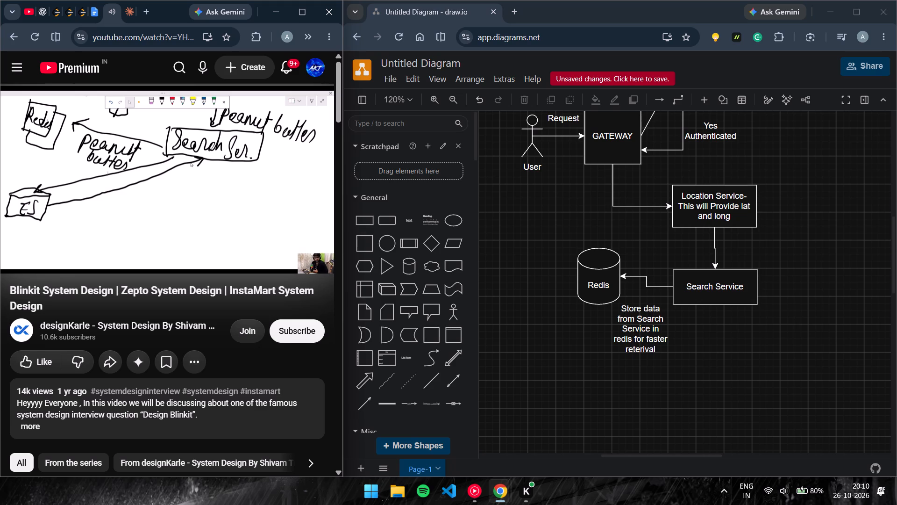
Pause the video at the cart service drawing and place a new rectangle below the Search Service box.
{"action": "scroll", "coordinate": [618, 336], "scroll_direction": "up", "scroll_amount": 3}
{"action": "scroll", "coordinate": [739, 342], "scroll_direction": "down", "scroll_amount": 5}
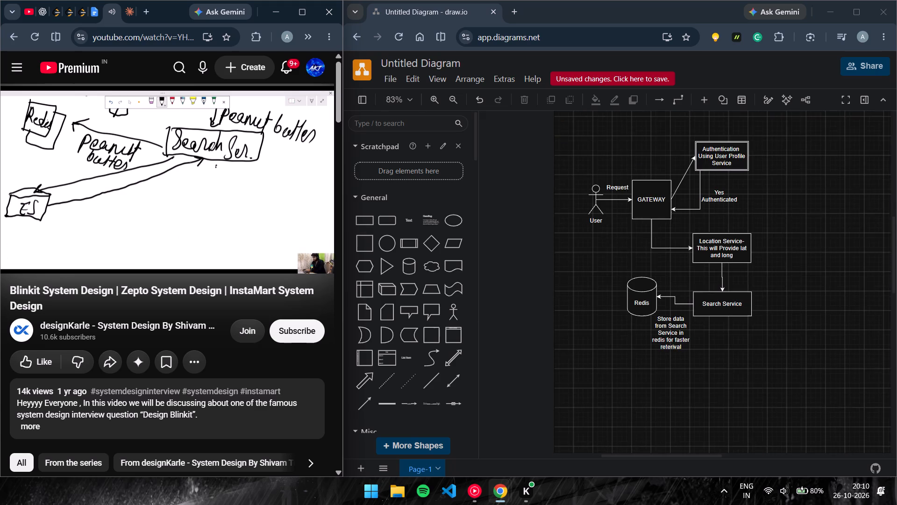
{"action": "scroll", "coordinate": [719, 311], "scroll_direction": "up", "scroll_amount": 1}
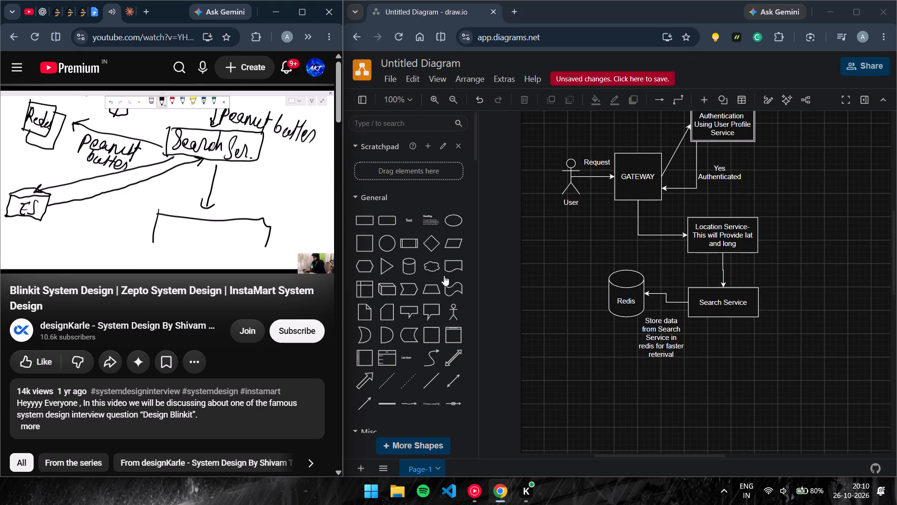
{"action": "left_click", "coordinate": [220, 177]}
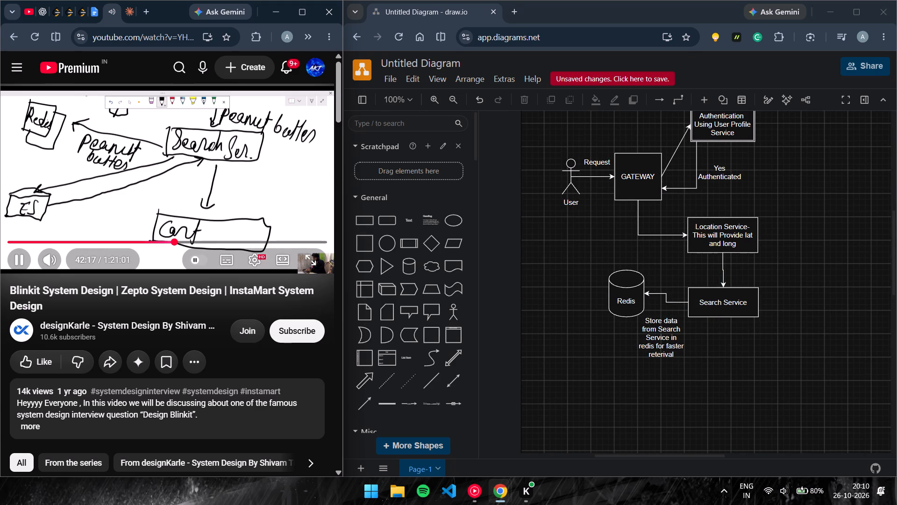
{"action": "left_click_drag", "start_coordinate": [368, 216], "coordinate": [710, 370]}
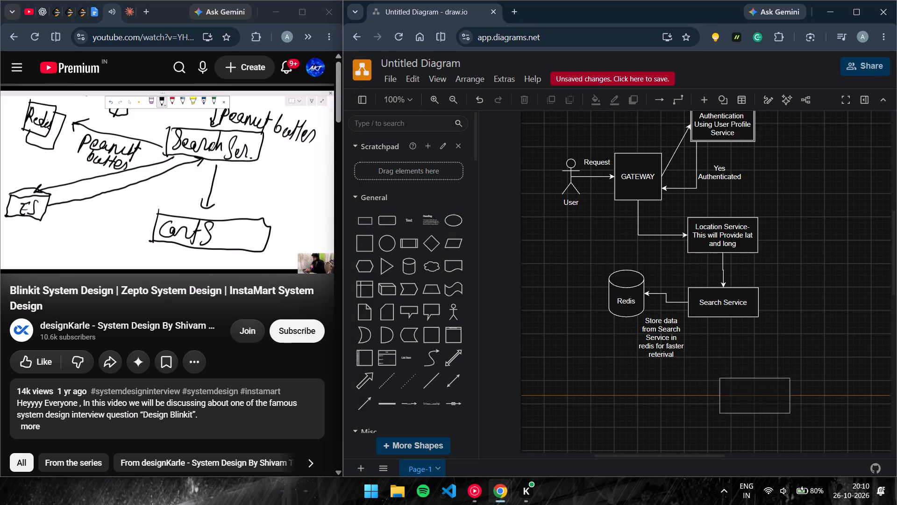
{"action": "left_click_drag", "start_coordinate": [710, 370], "coordinate": [694, 368]}
Draw an arrow from the bottom of the Search Service box to the top of the empty rectangle below it.
{"action": "left_click", "coordinate": [722, 317]}
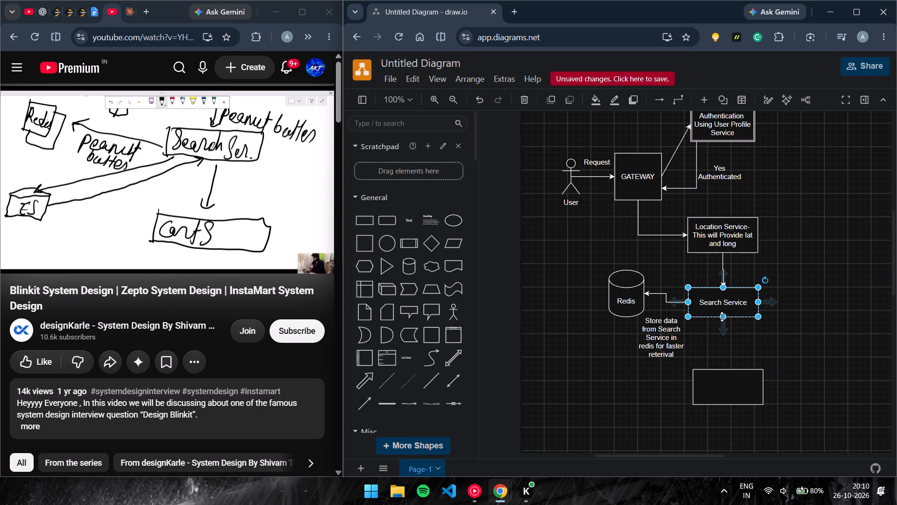
{"action": "left_click_drag", "start_coordinate": [722, 327], "coordinate": [721, 367]}
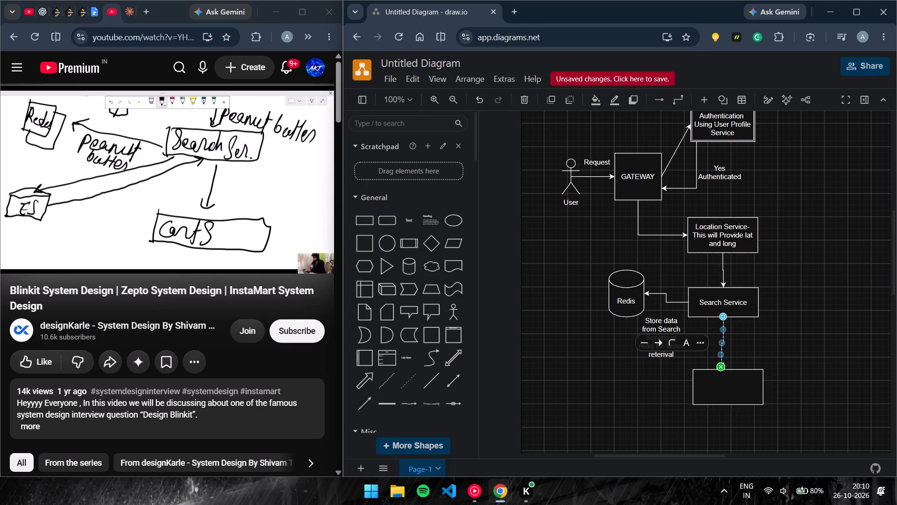
Label the empty rectangle below Search Service "Cart Service".
{"action": "double_click", "coordinate": [726, 390]}
{"action": "double_click", "coordinate": [735, 390]}
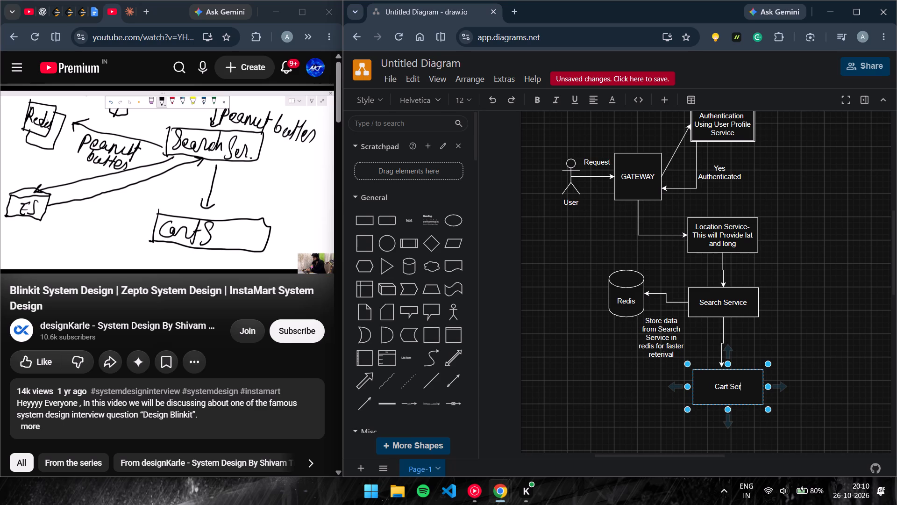
{"action": "left_click", "coordinate": [861, 332]}
Add a text block beside the arrow into Cart Service reading "When we click add to cart Button Cart Service get invoked".
{"action": "left_click_drag", "start_coordinate": [409, 219], "coordinate": [410, 219]}
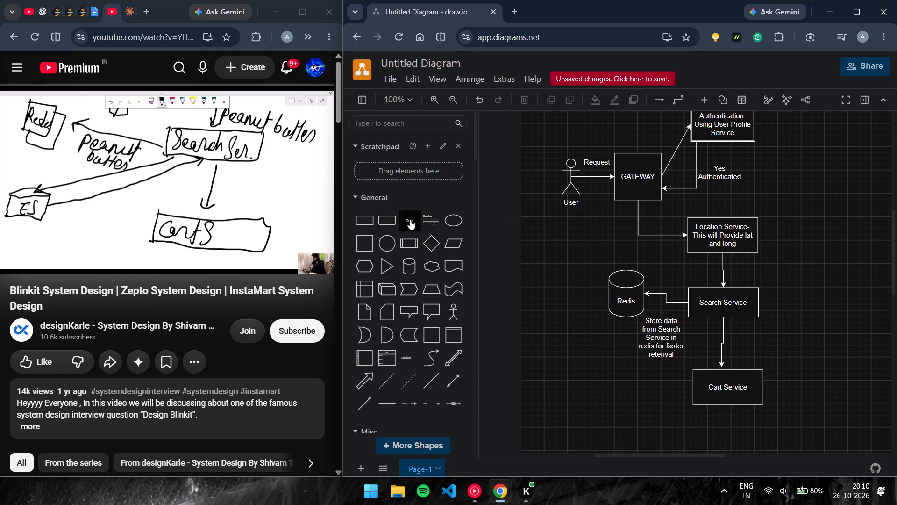
{"action": "left_click_drag", "start_coordinate": [410, 219], "coordinate": [732, 333]}
{"action": "double_click", "coordinate": [747, 341]}
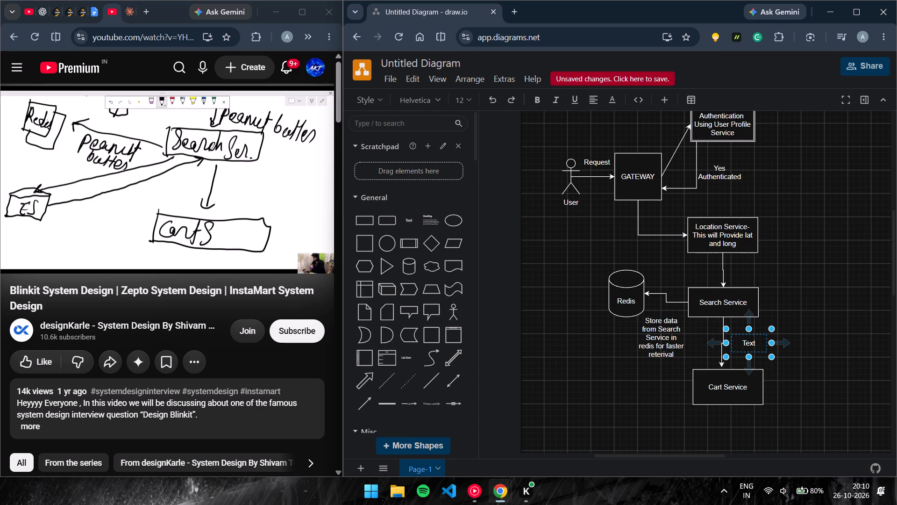
{"action": "key", "text": "BackSpace"}
{"action": "key", "text": "BackSpace"}
{"action": "key", "text": "BackSpace"}
{"action": "key", "text": "BackSpace"}
{"action": "key", "text": "BackSpace"}
{"action": "type", "text": "en"}
{"action": "key", "text": "space"}
{"action": "key", "text": "BackSpace"}
{"action": "key", "text": "BackSpace"}
{"action": "key", "text": "BackSpace"}
{"action": "type", "text": "hen we click add to cart"}
{"action": "key", "text": "space"}
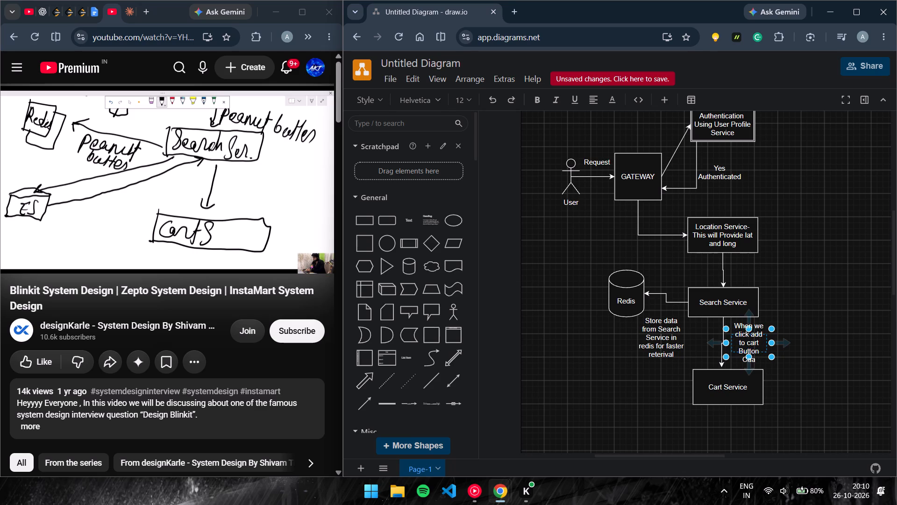
{"action": "key", "text": "BackSpace"}
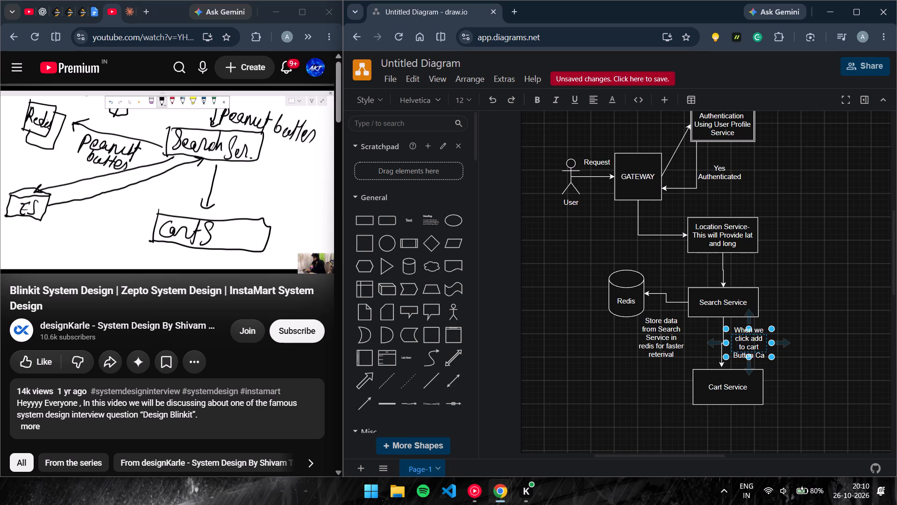
{"action": "key", "text": "BackSpace"}
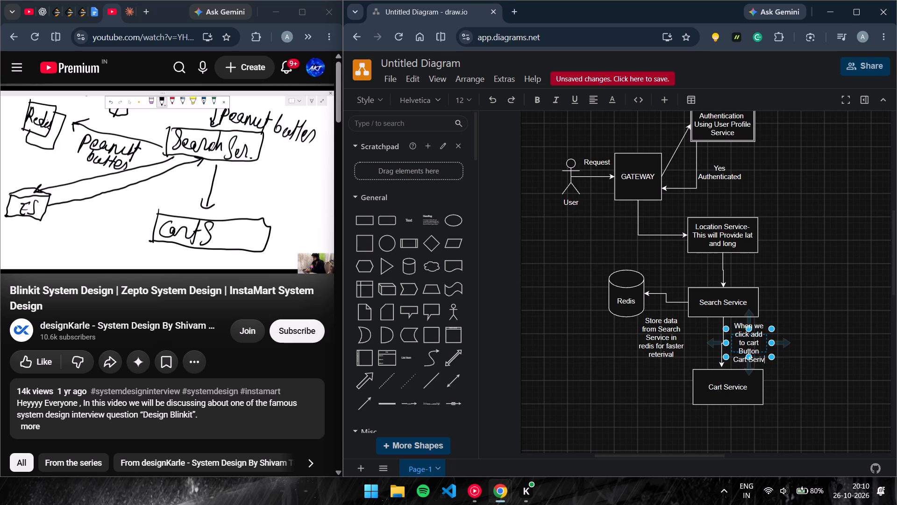
{"action": "key", "text": "BackSpace"}
{"action": "key", "text": "BackSpace"}
{"action": "type", "text": "ce"}
{"action": "key", "text": "space"}
{"action": "key", "text": "BackSpace"}
{"action": "key", "text": "BackSpace"}
{"action": "key", "text": "BackSpace"}
{"action": "key", "text": "BackSpace"}
{"action": "type", "text": "ri"}
{"action": "key", "text": "BackSpace"}
{"action": "key", "text": "BackSpace"}
{"action": "type", "text": "rvice get invoed"}
{"action": "key", "text": "BackSpace"}
{"action": "key", "text": "BackSpace"}
{"action": "key", "text": "BackSpace"}
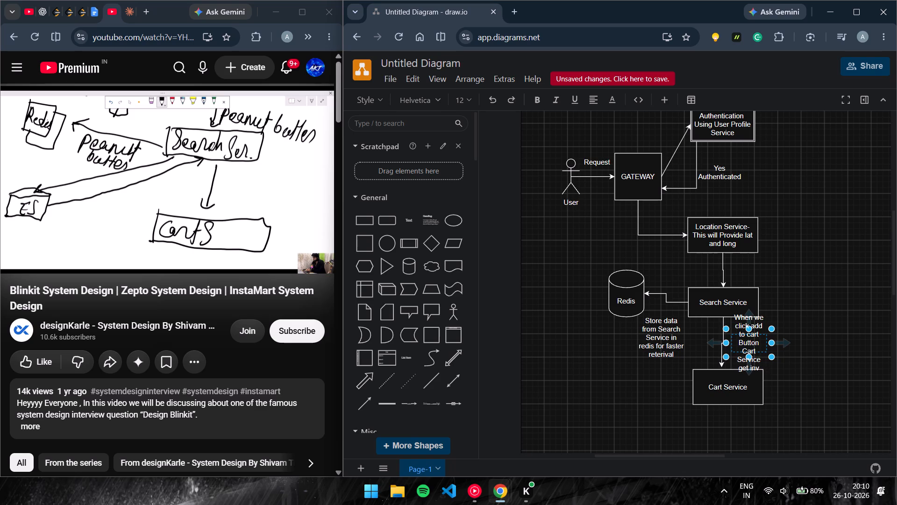
{"action": "type", "text": "oked"}
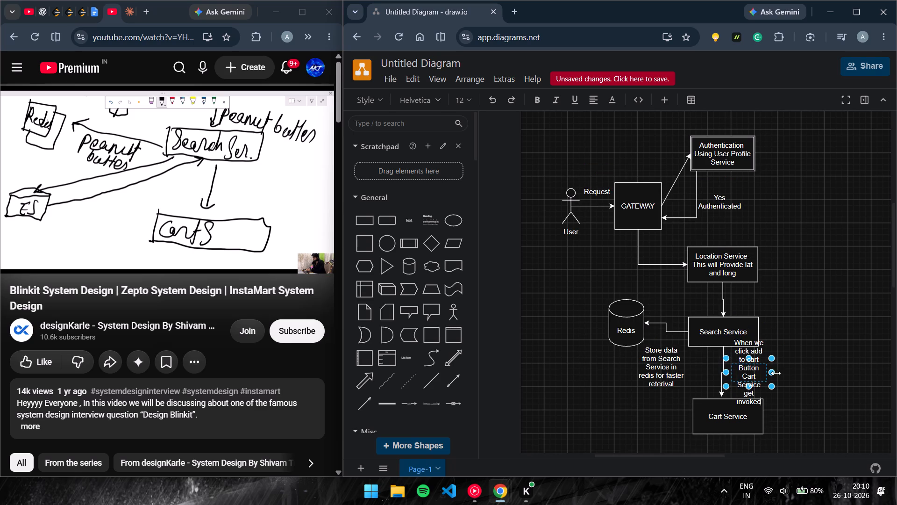
Widen the "When we click add to cart" text block so it wraps onto three lines, and resume the video.
{"action": "left_click_drag", "start_coordinate": [772, 373], "coordinate": [808, 372]}
{"action": "left_click", "coordinate": [812, 334]}
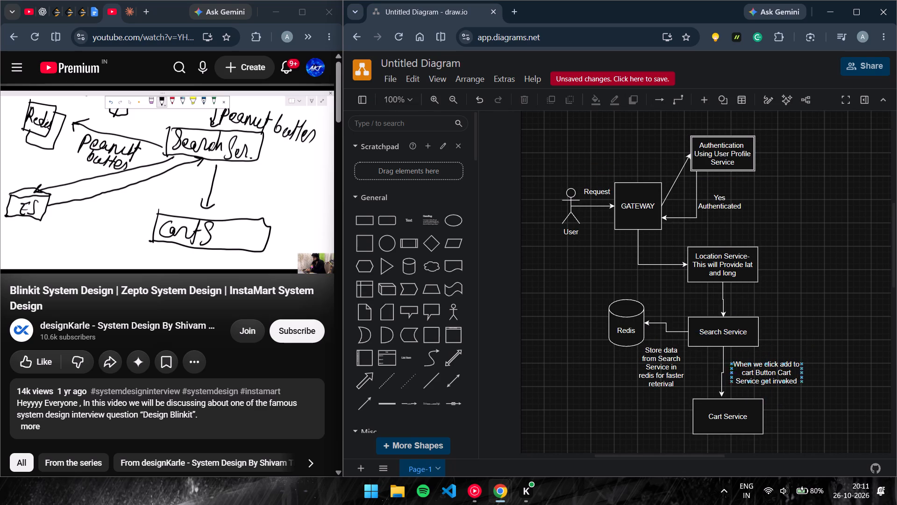
{"action": "left_click", "coordinate": [112, 206]}
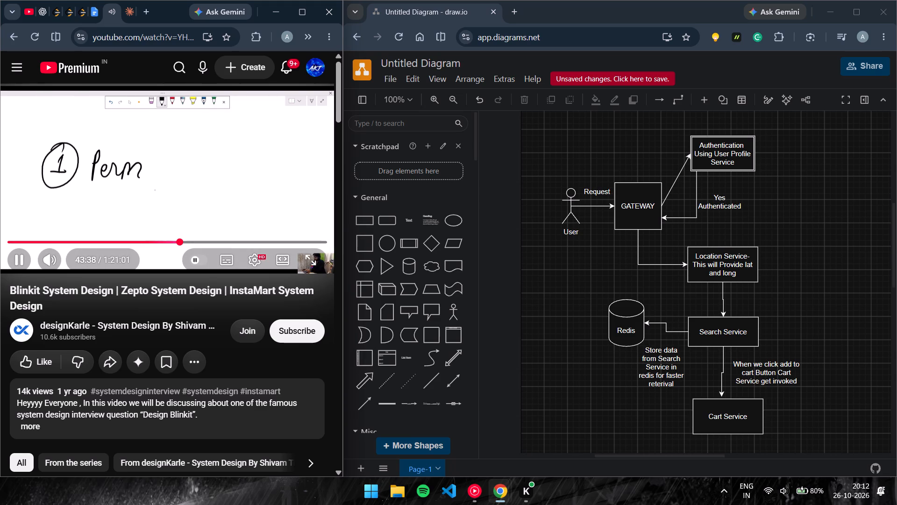
Add a text block to the right of the Cart Service box reading "2 Types of Storage in Cart Service".
{"action": "scroll", "coordinate": [659, 364], "scroll_direction": "down", "scroll_amount": 2}
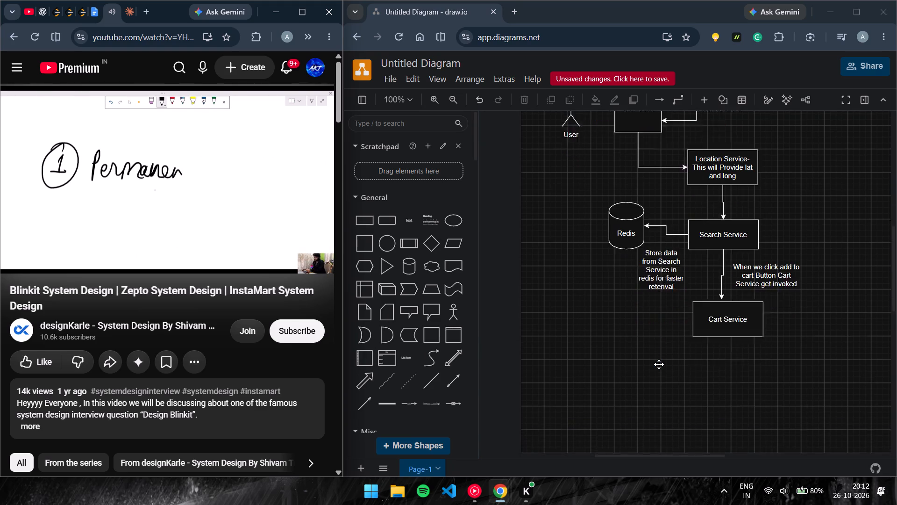
{"action": "scroll", "coordinate": [659, 364], "scroll_direction": "down", "scroll_amount": 1}
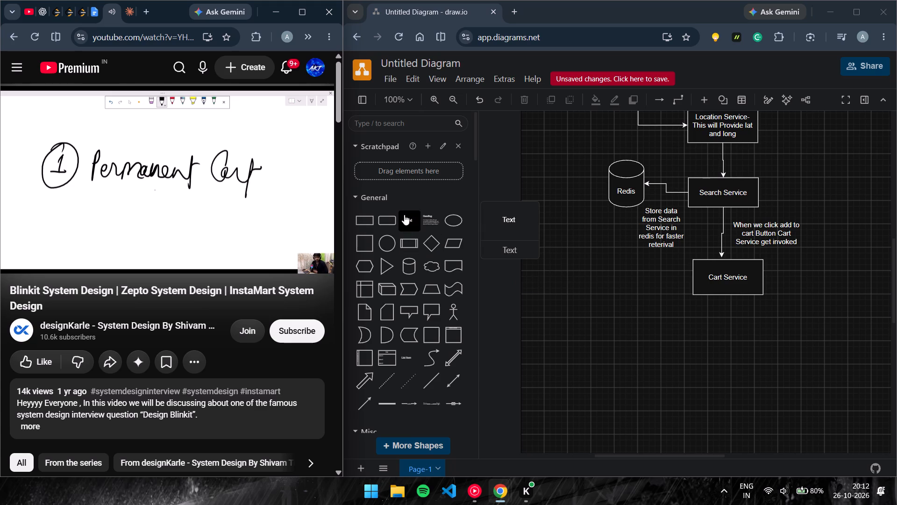
{"action": "left_click_drag", "start_coordinate": [404, 215], "coordinate": [786, 282]}
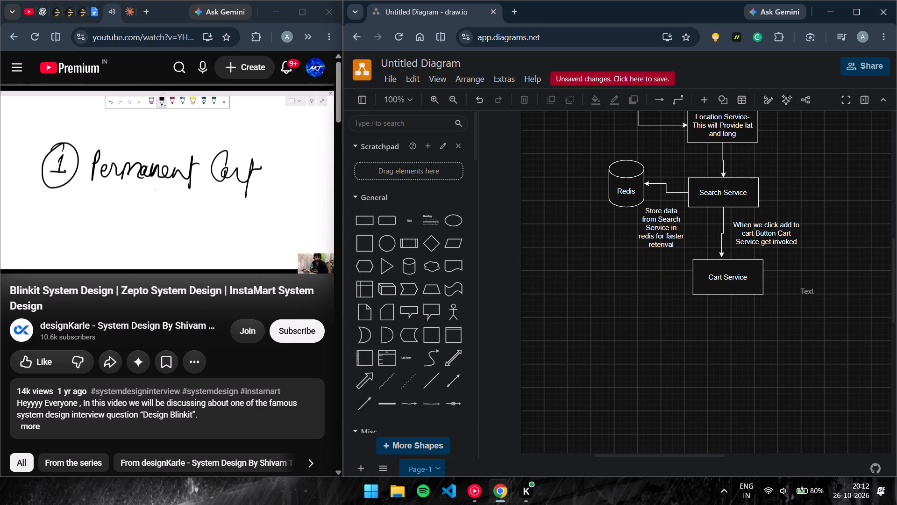
{"action": "left_click_drag", "start_coordinate": [786, 282], "coordinate": [790, 270]}
{"action": "double_click", "coordinate": [805, 275]}
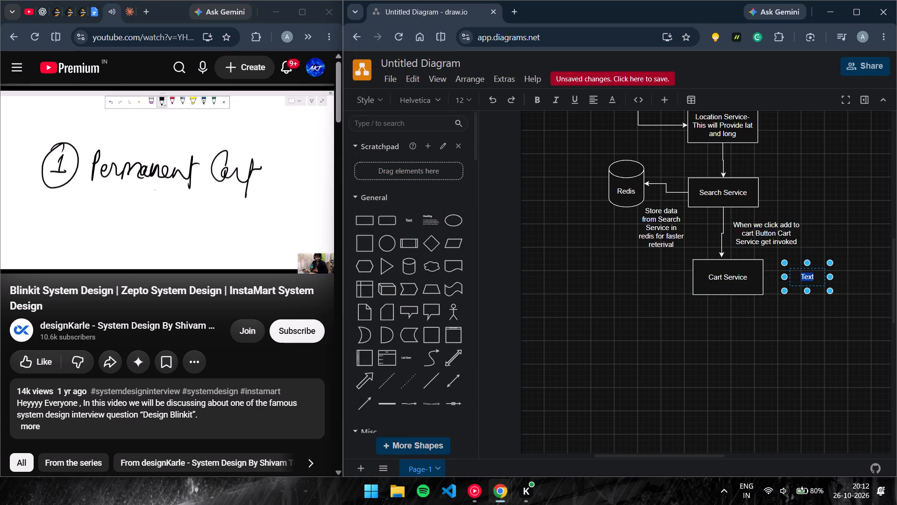
{"action": "key", "text": "BackSpace"}
{"action": "key", "text": "BackSpace"}
{"action": "key", "text": "BackSpace"}
{"action": "key", "text": "BackSpace"}
{"action": "key", "text": "BackSpace"}
{"action": "key", "text": "BackSpace"}
{"action": "key", "text": "BackSpace"}
{"action": "key", "text": "y"}
{"action": "key", "text": "BackSpace"}
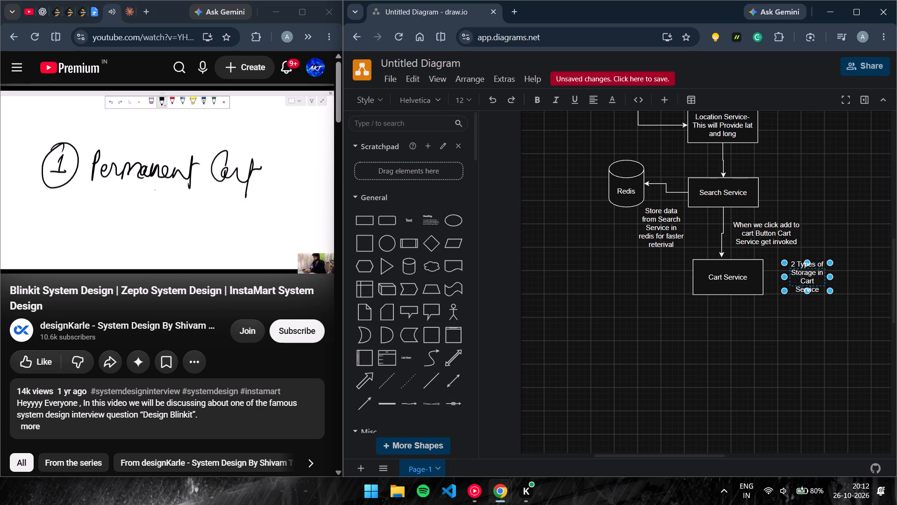
Widen the "2 Types of Storage in Cart Service" text block so it wraps onto three lines.
{"action": "left_click", "coordinate": [831, 277]}
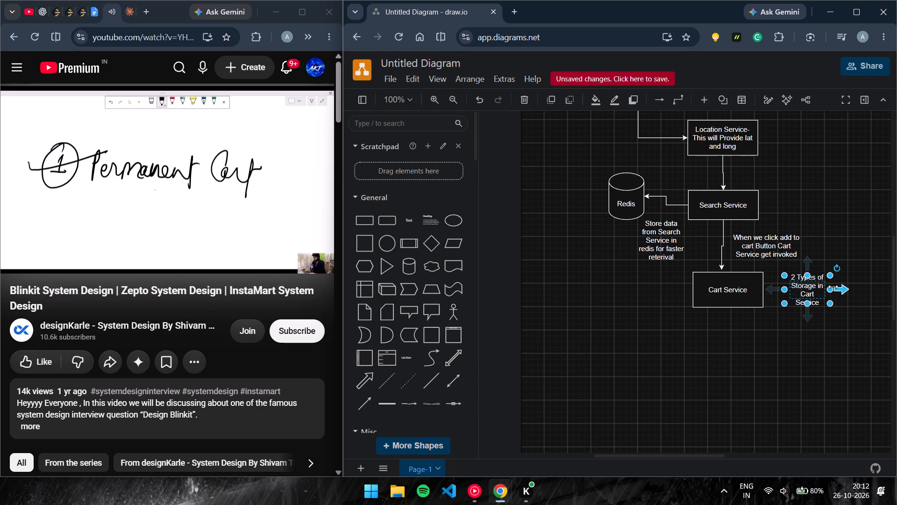
{"action": "left_click_drag", "start_coordinate": [831, 289], "coordinate": [851, 287]}
{"action": "left_click", "coordinate": [819, 336]}
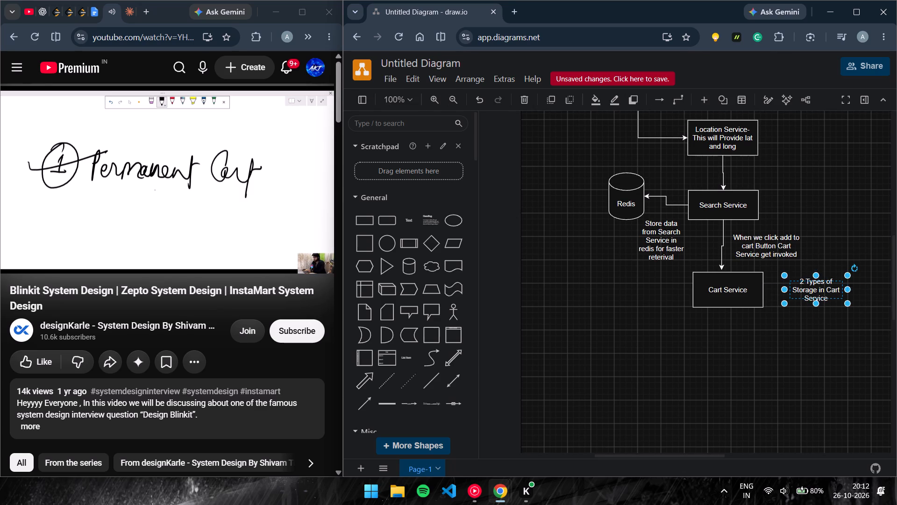
Append the lines "1.Permanent Cart" and "2. Device change" to the "2 Types of Storage in Cart Service" text block.
{"action": "double_click", "coordinate": [815, 300]}
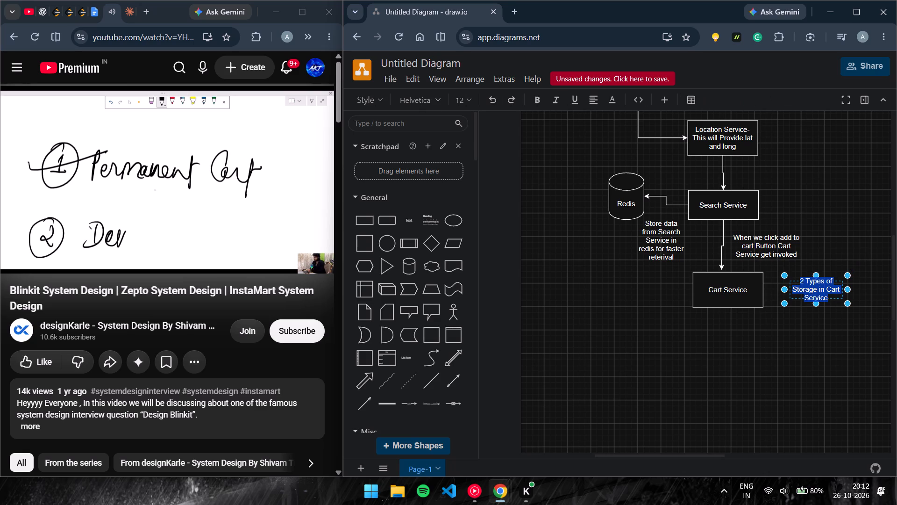
{"action": "left_click", "coordinate": [825, 294]}
{"action": "left_click", "coordinate": [832, 296]}
{"action": "key", "text": "Return"}
{"action": "key", "text": "Return"}
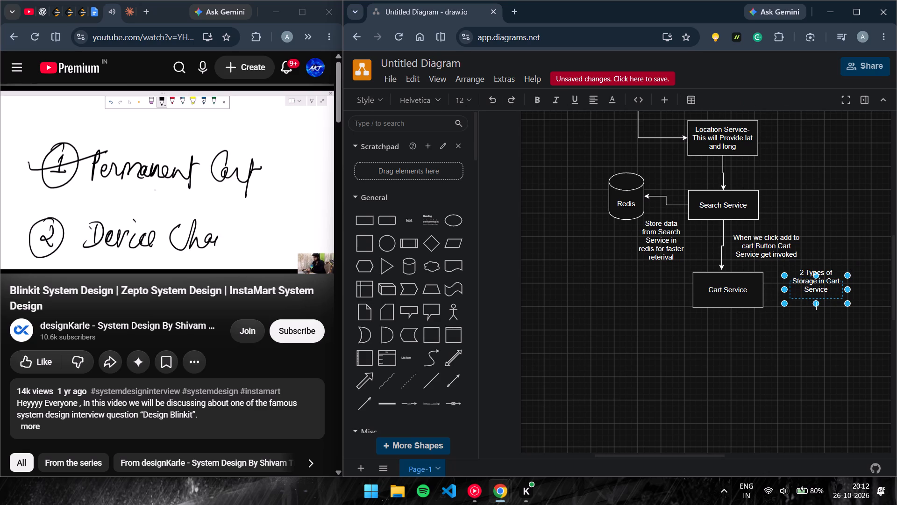
{"action": "key", "text": "BackSpace"}
{"action": "type", "text": "1."}
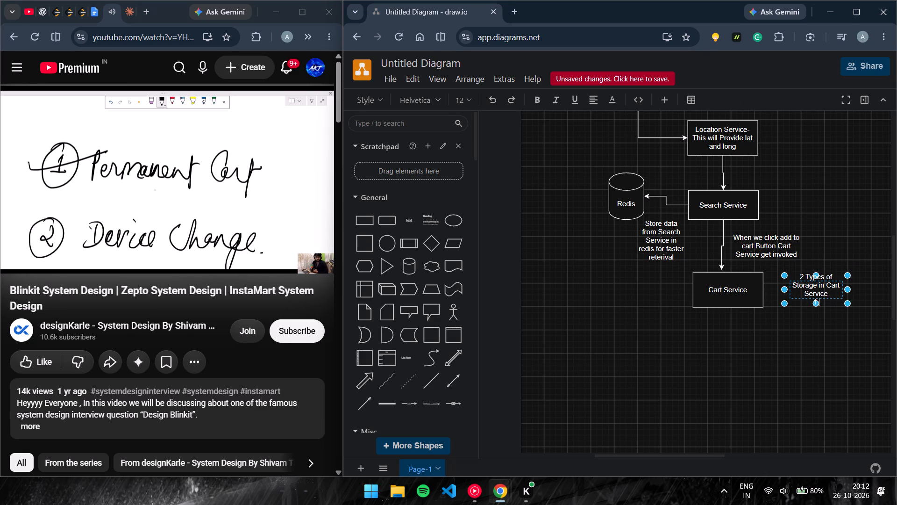
{"action": "type", "text": "erma"}
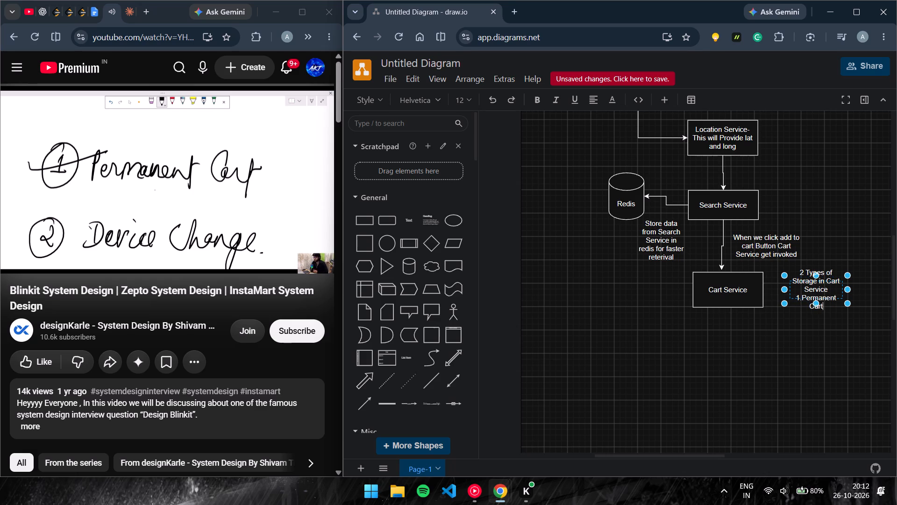
{"action": "key", "text": "Return"}
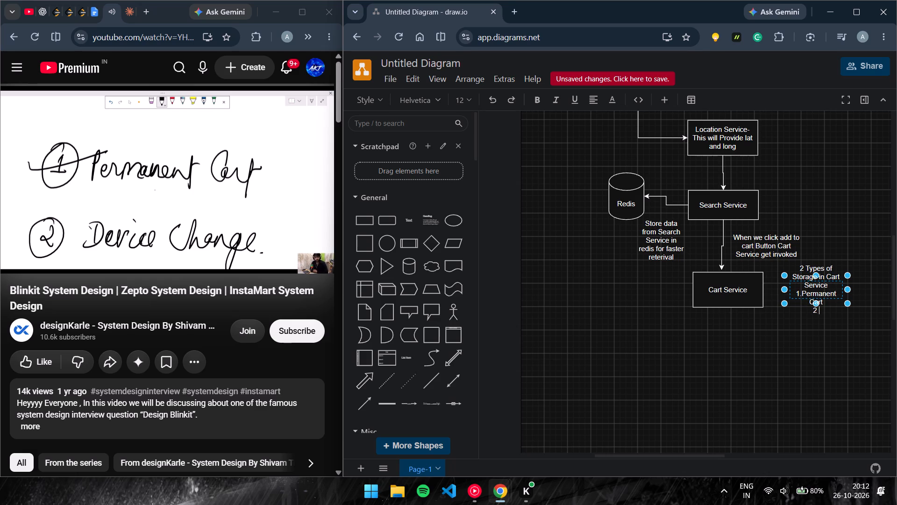
{"action": "key", "text": "BackSpace"}
{"action": "key", "text": "BackSpace"}
{"action": "key", "text": "BackSpace"}
{"action": "key", "text": "BackSpace"}
{"action": "key", "text": "BackSpace"}
{"action": "type", "text": "ge"}
Widen the storage types text block so it wraps onto four lines, and move it closer to the Cart Service box.
{"action": "left_click_drag", "start_coordinate": [846, 306], "coordinate": [858, 305]}
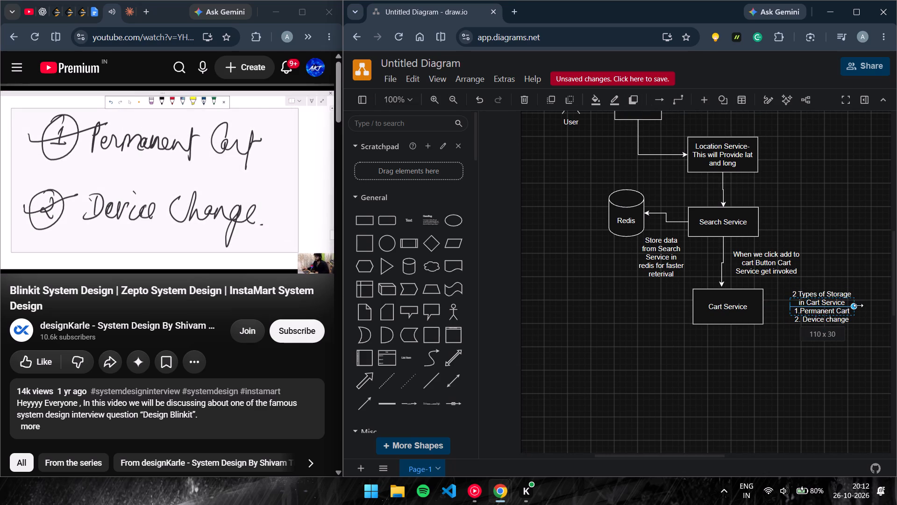
{"action": "left_click_drag", "start_coordinate": [858, 305], "coordinate": [873, 307]}
{"action": "left_click", "coordinate": [854, 269]}
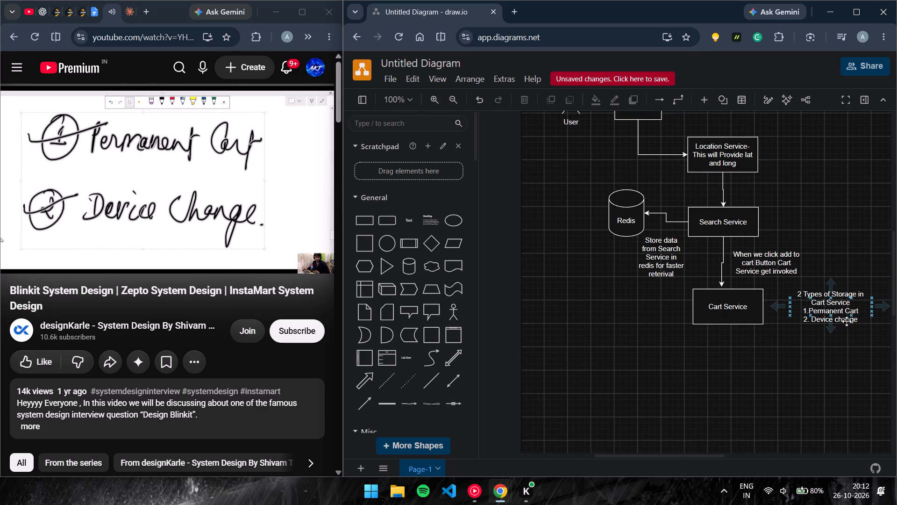
{"action": "left_click_drag", "start_coordinate": [849, 306], "coordinate": [834, 305]}
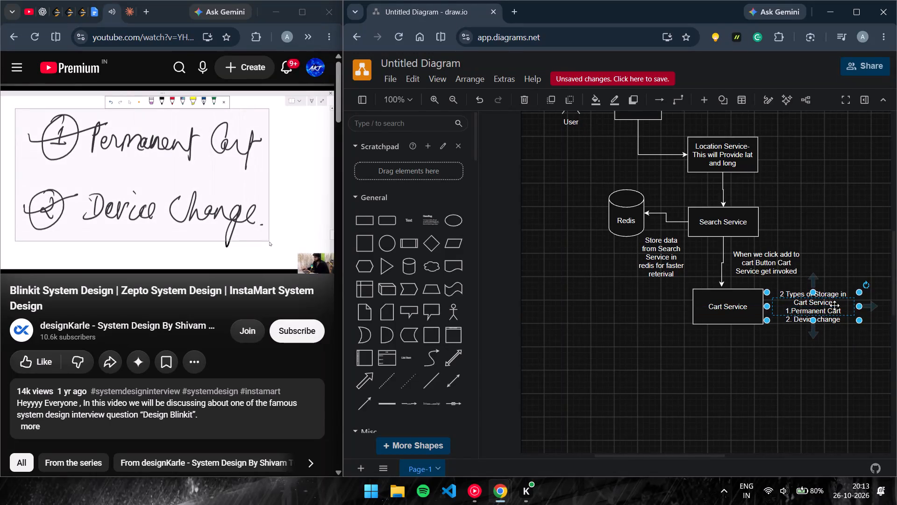
{"action": "left_click", "coordinate": [839, 267]}
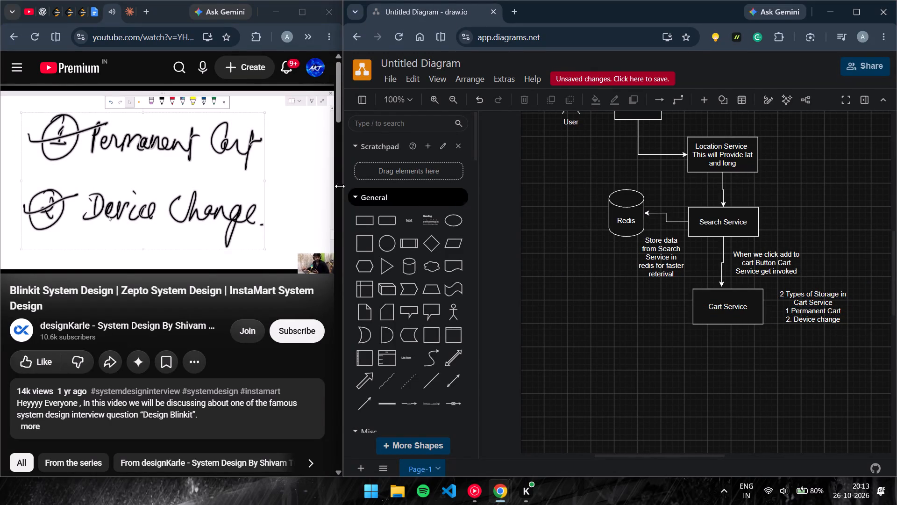
Watch the video at 2x speed past the Permanent Cart and Device Change notes to the next topic.
{"action": "left_click_drag", "start_coordinate": [233, 163], "coordinate": [235, 164]}
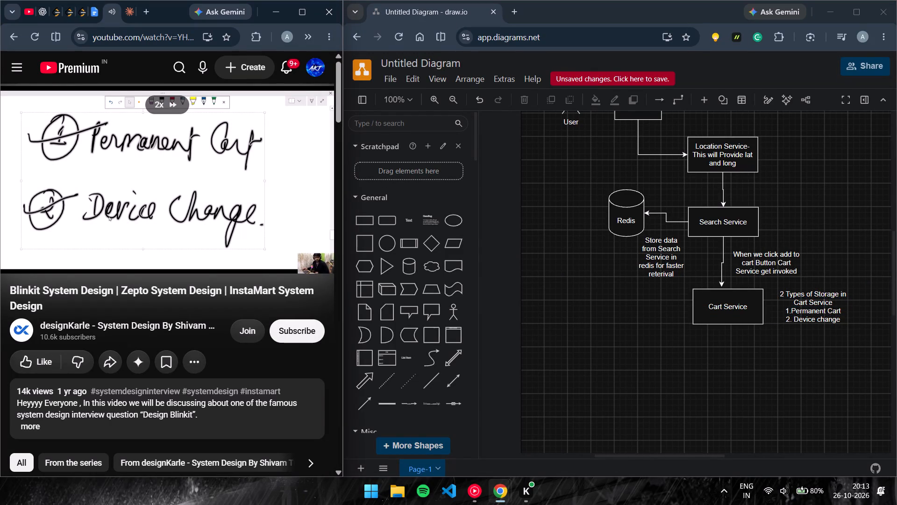
{"action": "left_click_drag", "start_coordinate": [235, 164], "coordinate": [233, 167]}
{"action": "left_click_drag", "start_coordinate": [233, 167], "coordinate": [238, 167]}
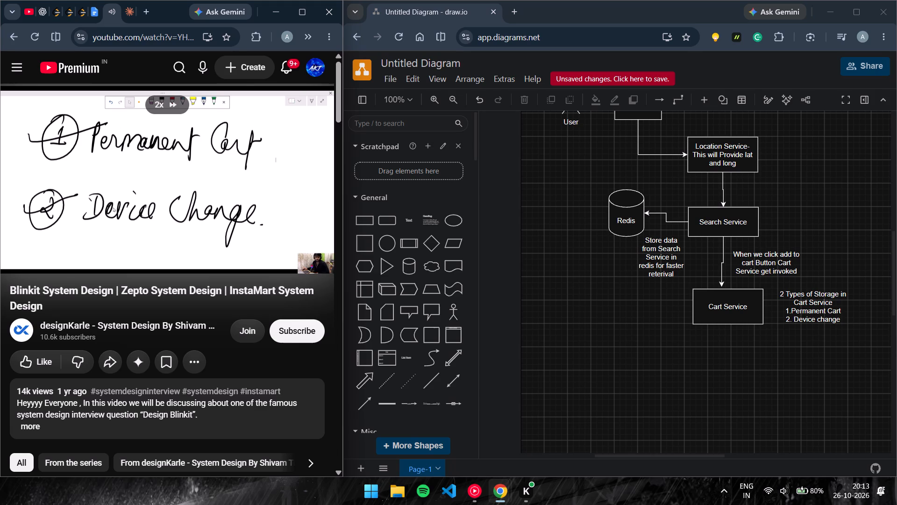
{"action": "left_click_drag", "start_coordinate": [238, 167], "coordinate": [259, 205]}
{"action": "left_click_drag", "start_coordinate": [259, 205], "coordinate": [263, 223]}
{"action": "left_click", "coordinate": [272, 214]}
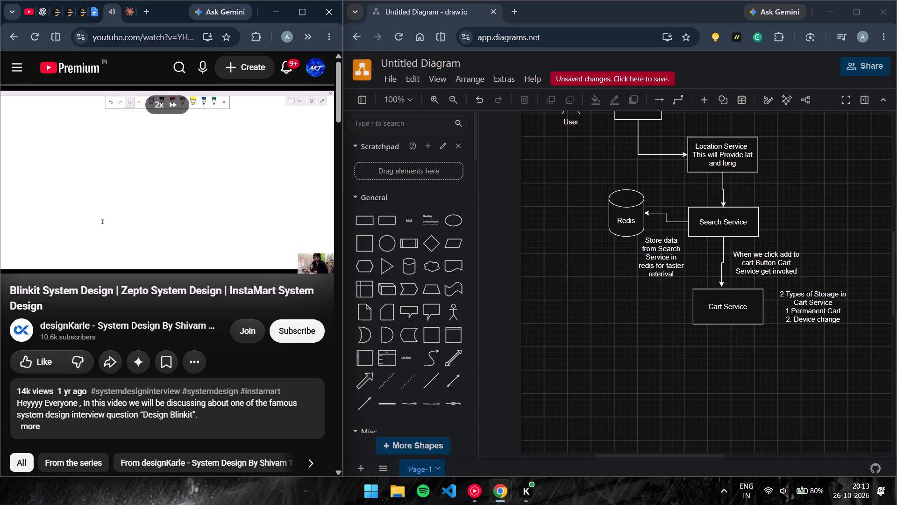
{"action": "left_click_drag", "start_coordinate": [272, 214], "coordinate": [573, 312]}
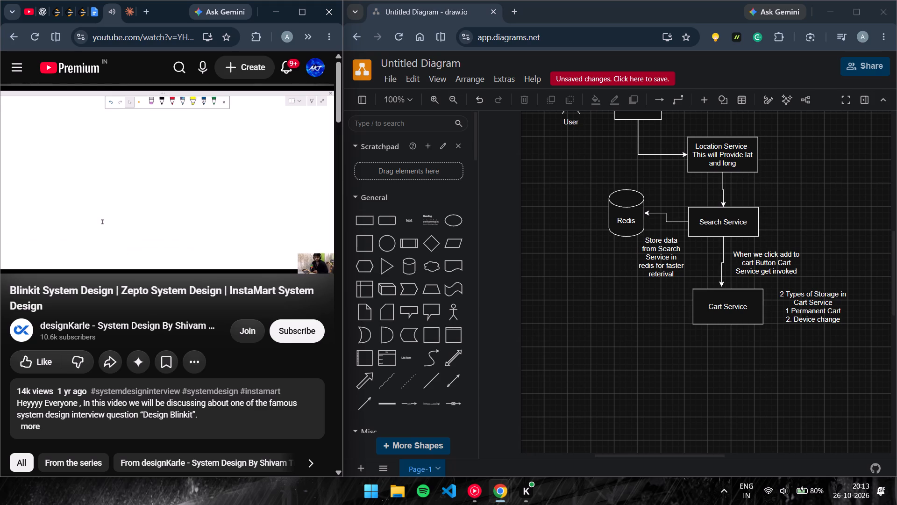
{"action": "left_click", "coordinate": [185, 179]}
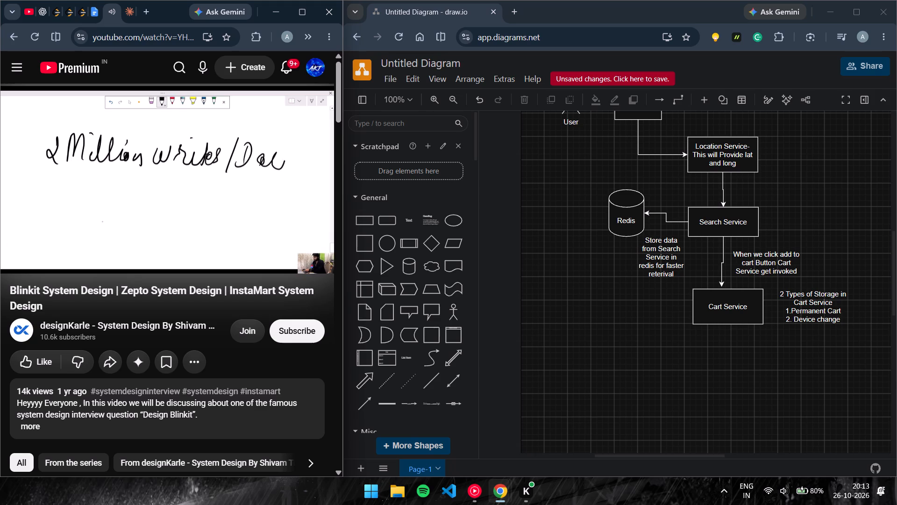
Add a text block to the right of the storage types note reading "2 Million Writes/day", widened to fit on one line.
{"action": "left_click_drag", "start_coordinate": [410, 217], "coordinate": [709, 309]}
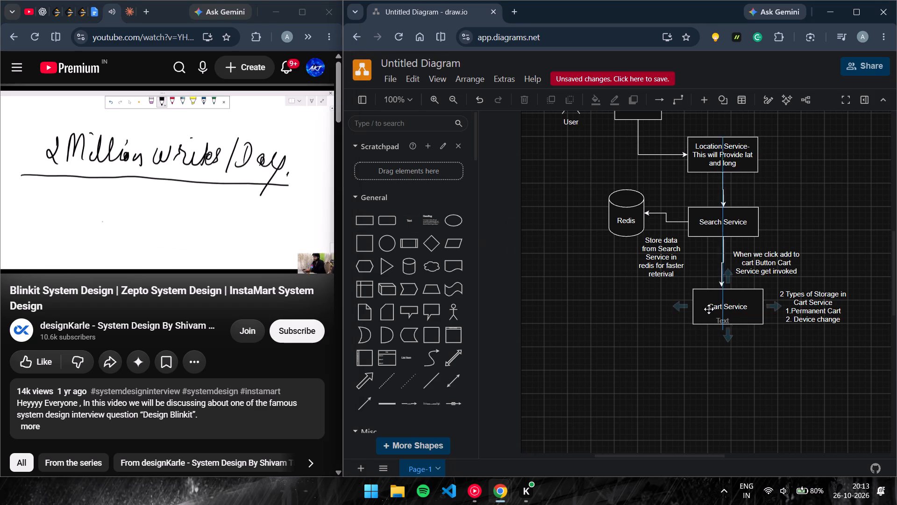
{"action": "left_click_drag", "start_coordinate": [709, 309], "coordinate": [602, 296]}
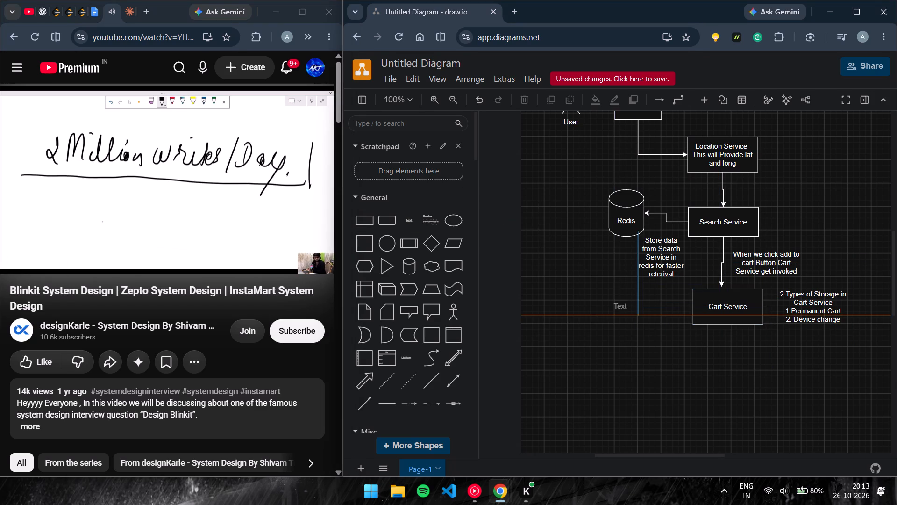
{"action": "left_click_drag", "start_coordinate": [602, 296], "coordinate": [858, 290]}
{"action": "scroll", "coordinate": [759, 329], "scroll_direction": "left", "scroll_amount": 3}
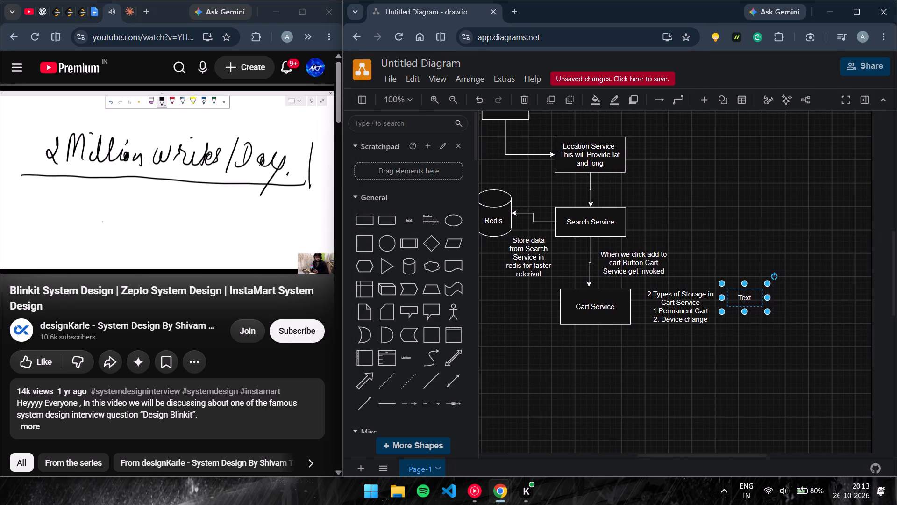
{"action": "left_click_drag", "start_coordinate": [749, 291], "coordinate": [760, 293]}
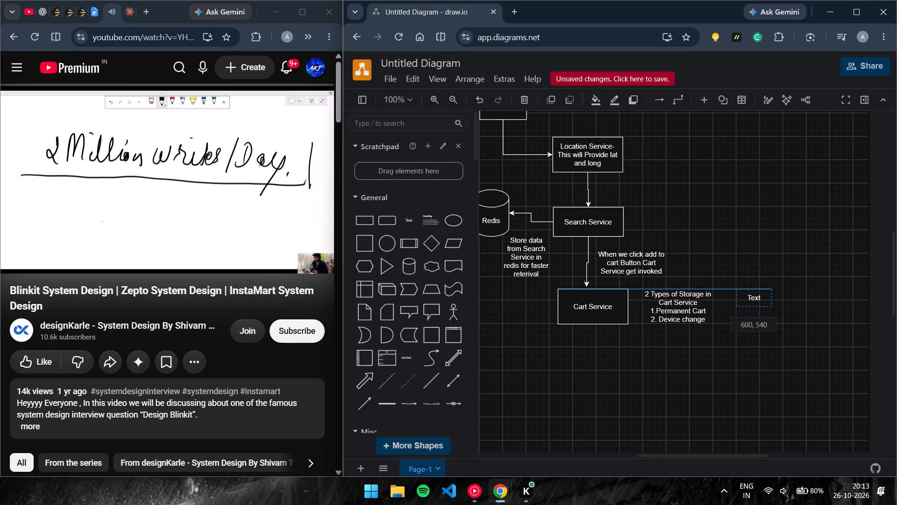
{"action": "left_click_drag", "start_coordinate": [760, 293], "coordinate": [760, 294]}
{"action": "double_click", "coordinate": [759, 297]}
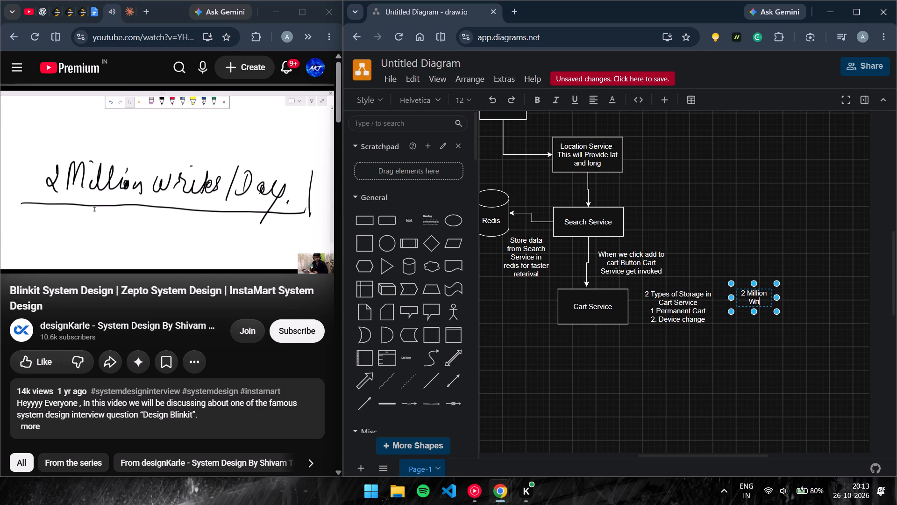
{"action": "type", "text": "/day"}
{"action": "left_click_drag", "start_coordinate": [777, 302], "coordinate": [778, 302]}
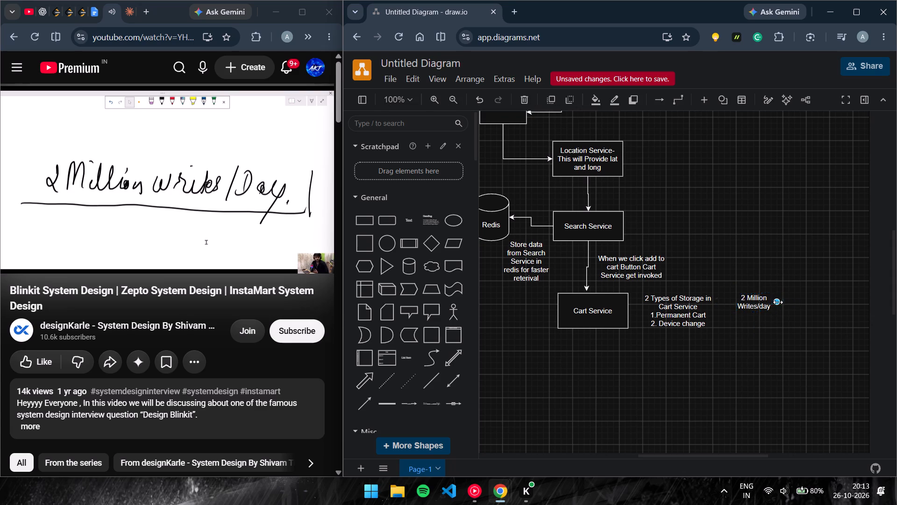
{"action": "left_click_drag", "start_coordinate": [778, 302], "coordinate": [810, 297]}
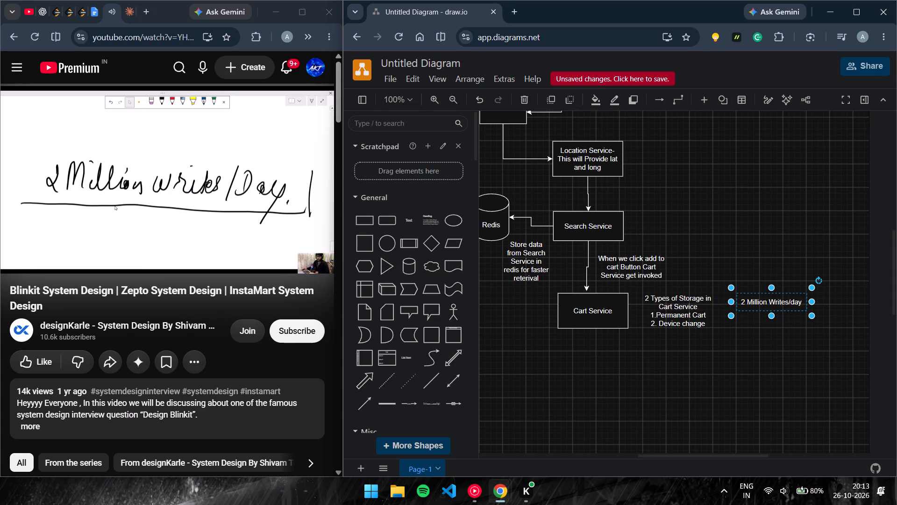
Rewind the video to replay the explanation of the 2 million writes per day.
{"action": "left_click", "coordinate": [202, 308]}
{"action": "left_click", "coordinate": [207, 228]}
{"action": "left_click", "coordinate": [207, 228]}
{"action": "key", "text": "Left"}
{"action": "key", "text": "Left"}
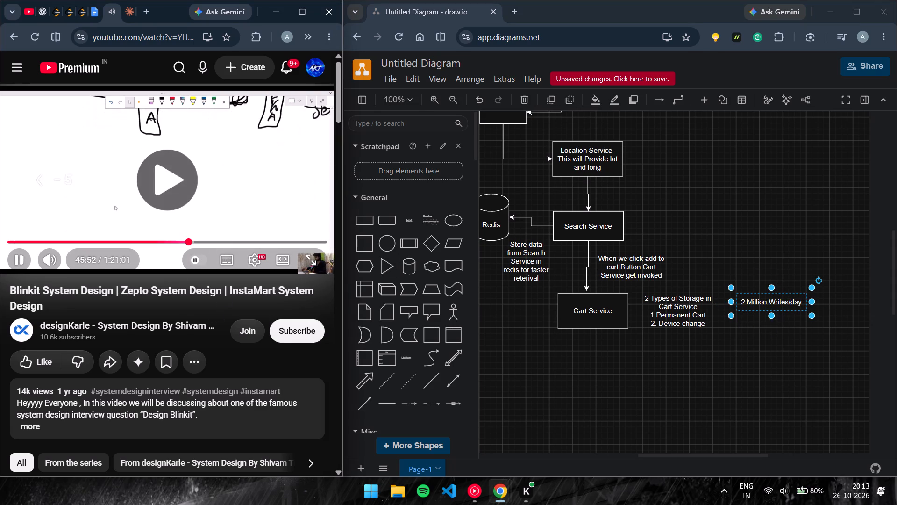
{"action": "key", "text": "Left"}
{"action": "key", "text": "Left"}
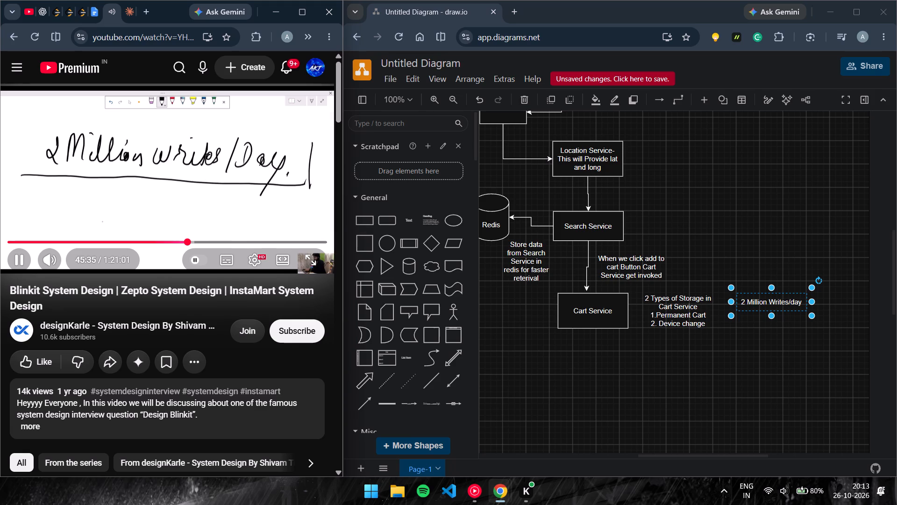
Append the line "Read and Write heavy" to the "2 Million Writes/day" text block and shift the block slightly down and right.
{"action": "triple_click", "coordinate": [798, 301]}
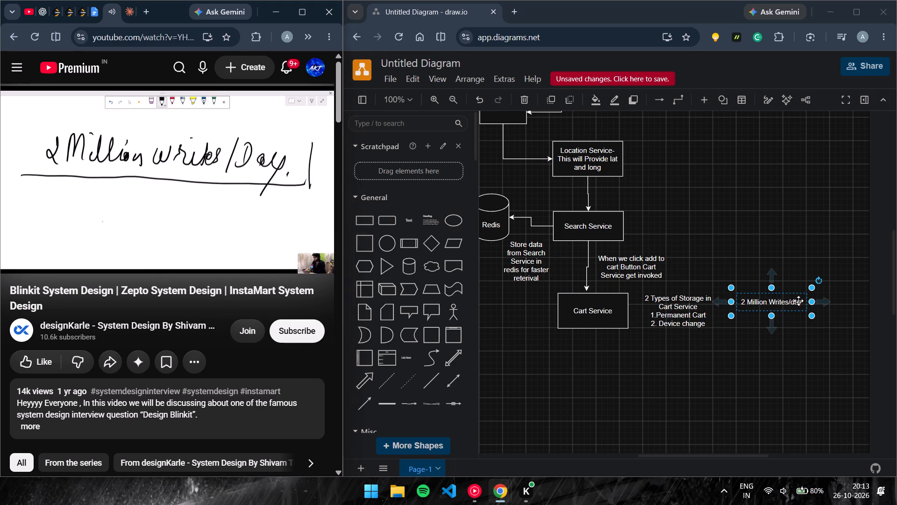
{"action": "left_click", "coordinate": [798, 301]}
{"action": "left_click", "coordinate": [798, 301]}
{"action": "left_click", "coordinate": [798, 301]}
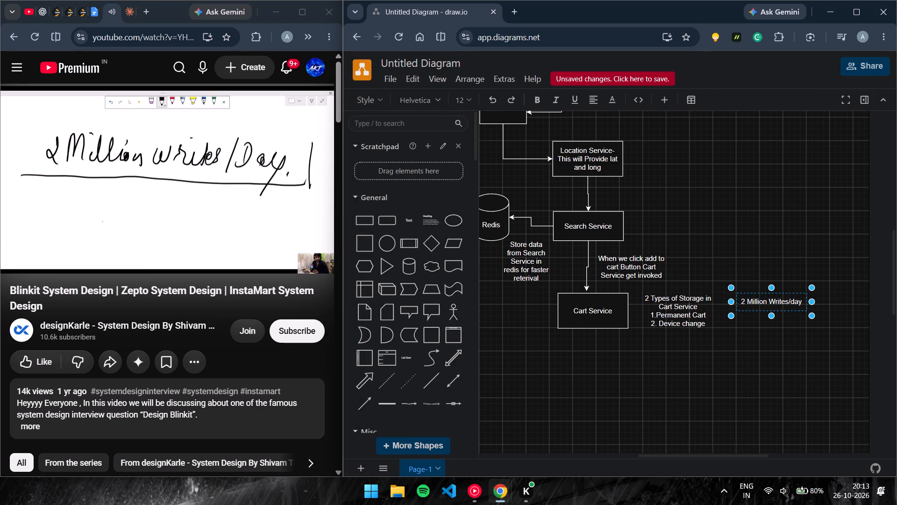
{"action": "key", "text": "Right"}
{"action": "key", "text": "Return"}
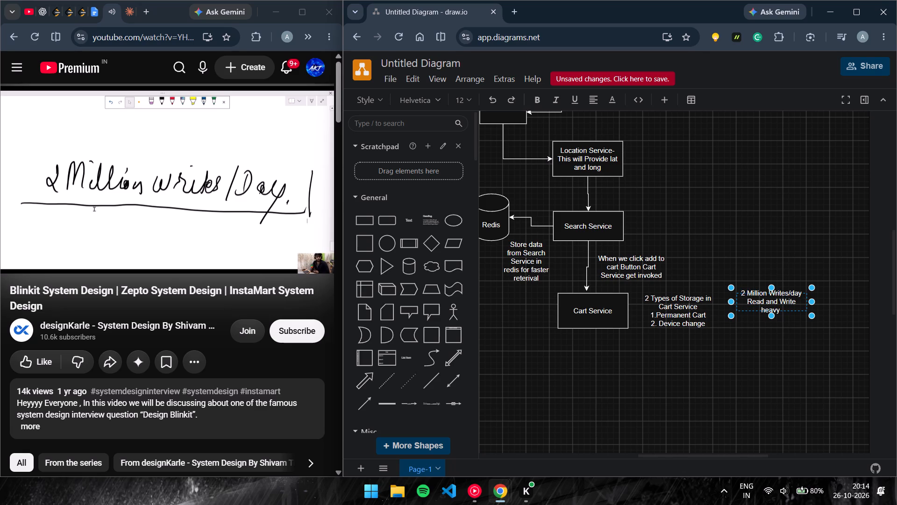
{"action": "left_click", "coordinate": [804, 265]}
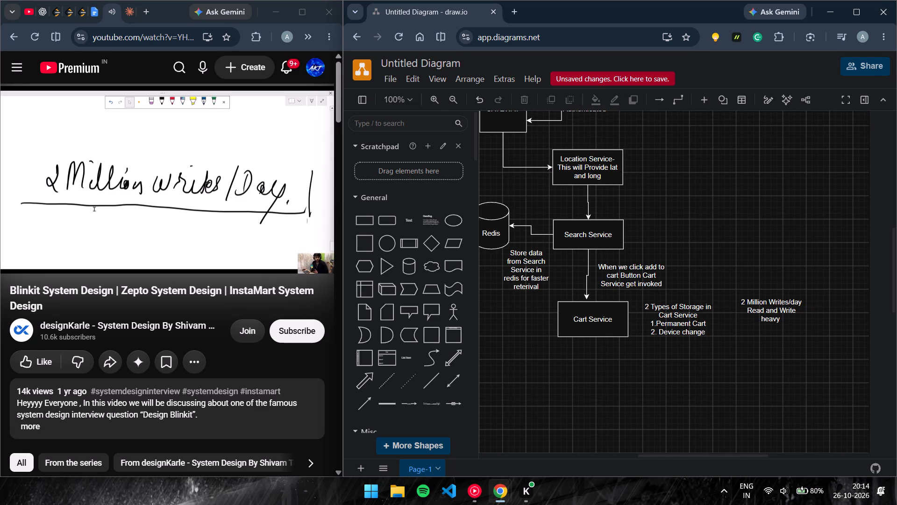
{"action": "left_click_drag", "start_coordinate": [779, 306], "coordinate": [786, 314]}
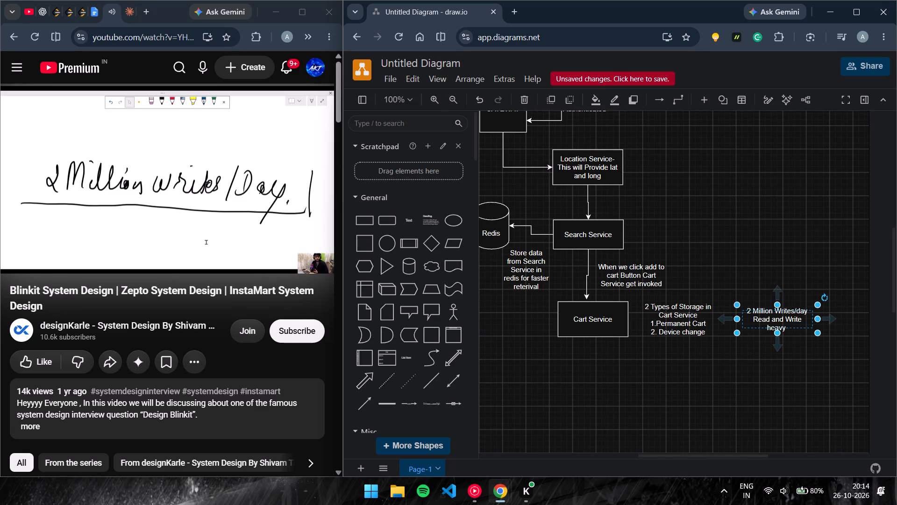
{"action": "left_click", "coordinate": [764, 260]}
Append "Cassandra and Dynamo DB" below a blank line in the "2 Million Writes/day" text block.
{"action": "double_click", "coordinate": [784, 317]}
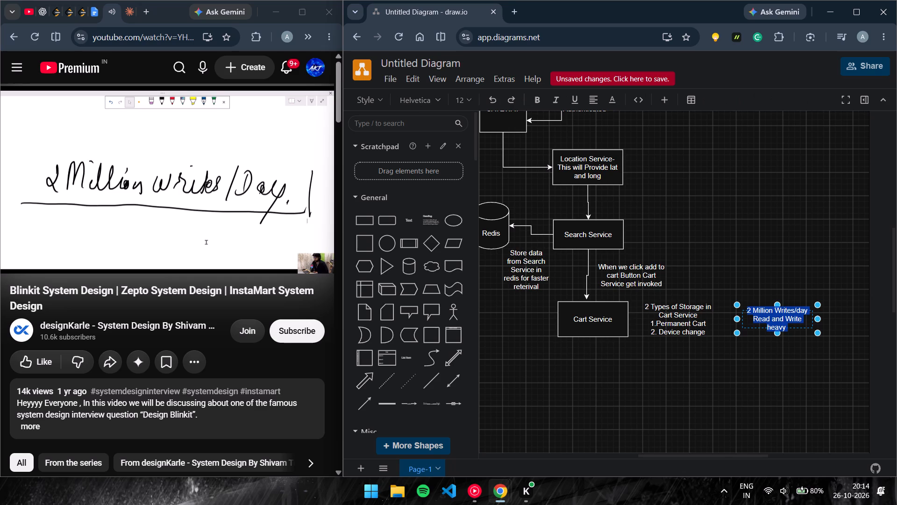
{"action": "left_click", "coordinate": [790, 323]}
{"action": "left_click", "coordinate": [788, 328]}
{"action": "key", "text": "Return"}
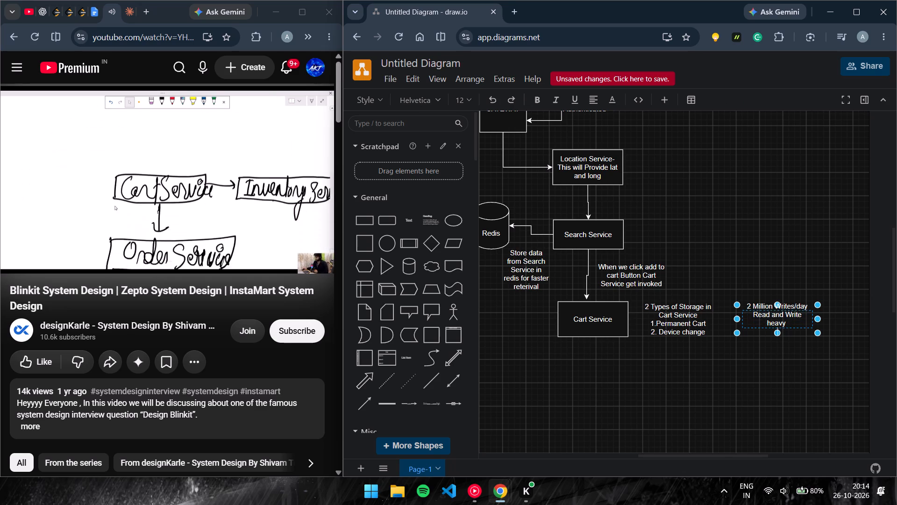
{"action": "key", "text": "Return"}
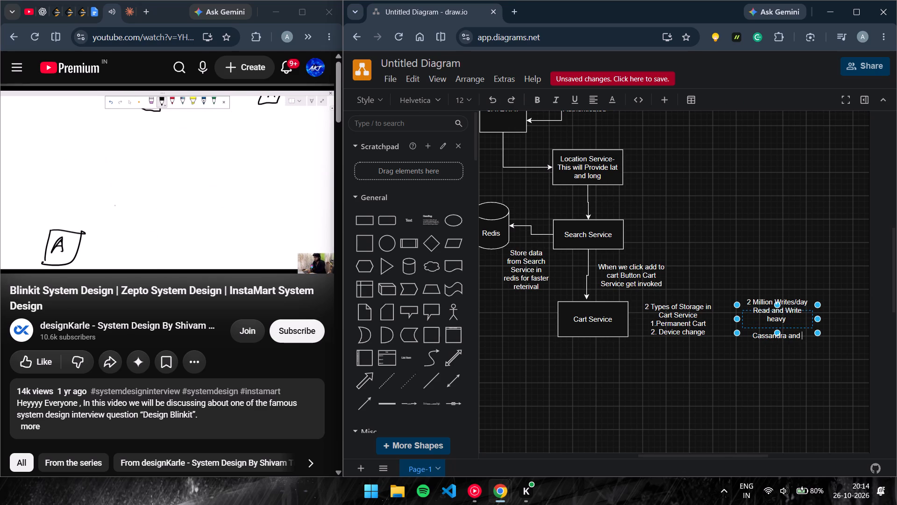
{"action": "type", "text": "ynamo"}
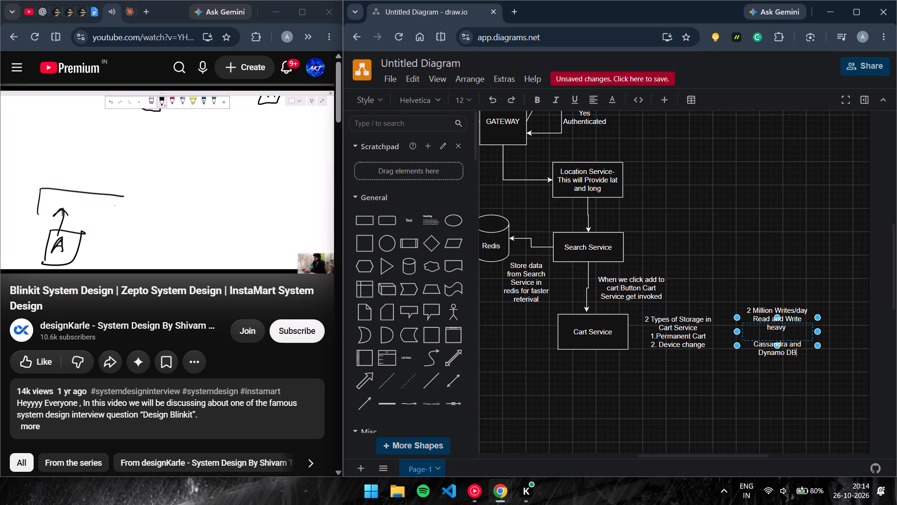
Widen the "2 Million Writes/day" text block so its database line fits on one line, and shift the block slightly up and left.
{"action": "left_click_drag", "start_coordinate": [819, 330], "coordinate": [850, 330]}
{"action": "left_click", "coordinate": [806, 283]}
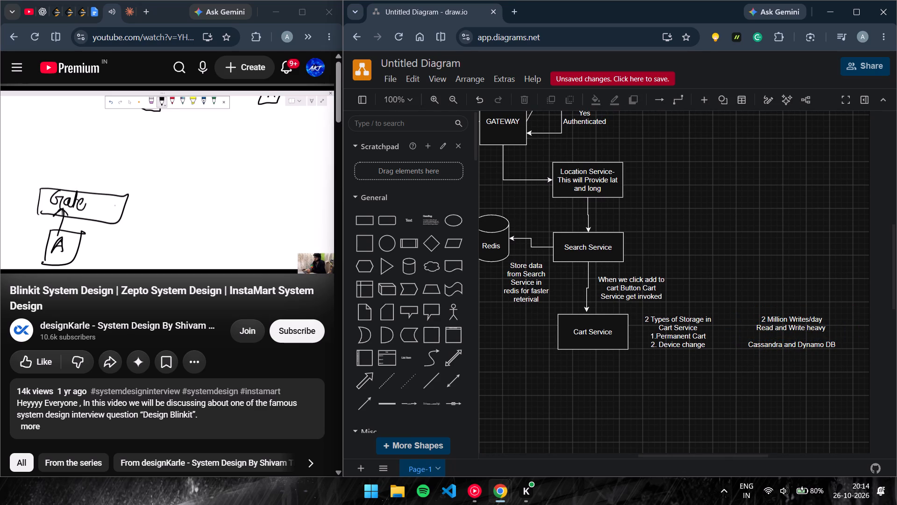
{"action": "scroll", "coordinate": [765, 377], "scroll_direction": "down", "scroll_amount": 1}
{"action": "left_click", "coordinate": [784, 300]}
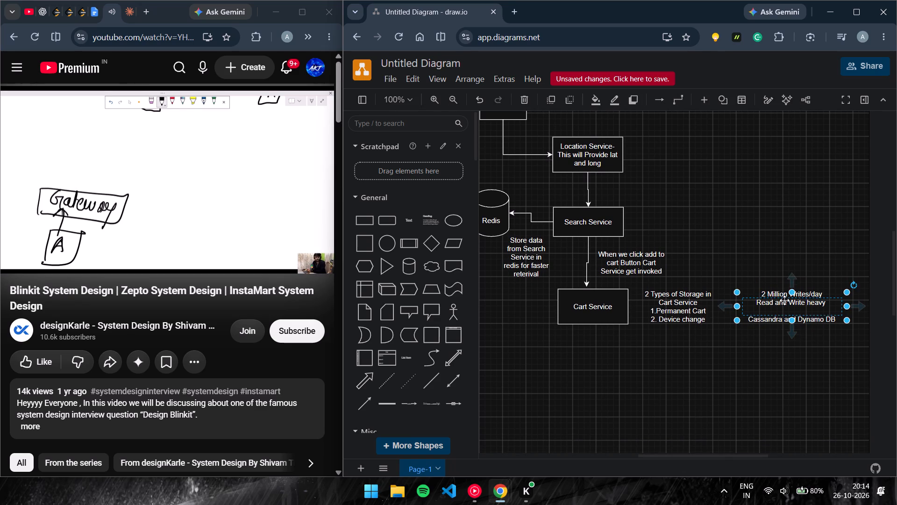
{"action": "left_click_drag", "start_coordinate": [784, 301], "coordinate": [774, 298]}
Insert "Figures-" as a new first line above "2 Million Writes/day" in the text block.
{"action": "double_click", "coordinate": [751, 293]}
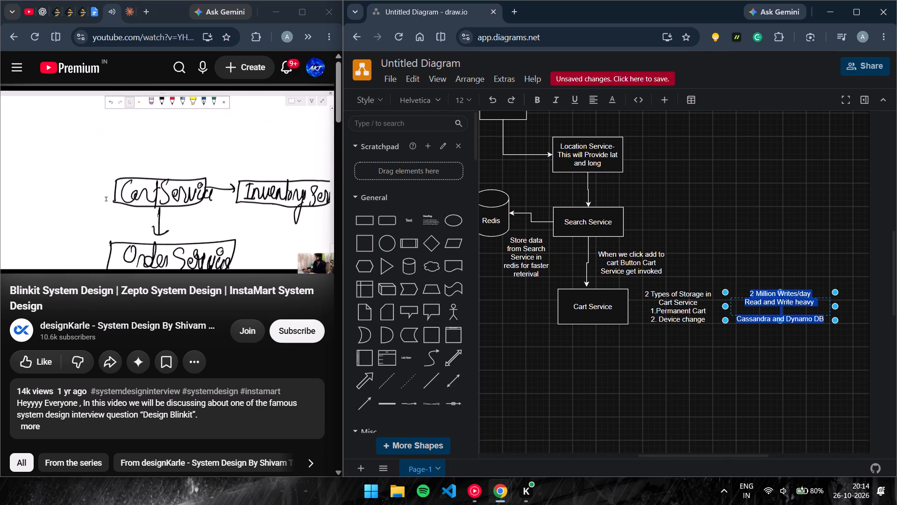
{"action": "left_click", "coordinate": [751, 294]}
{"action": "type", "text": "igures"}
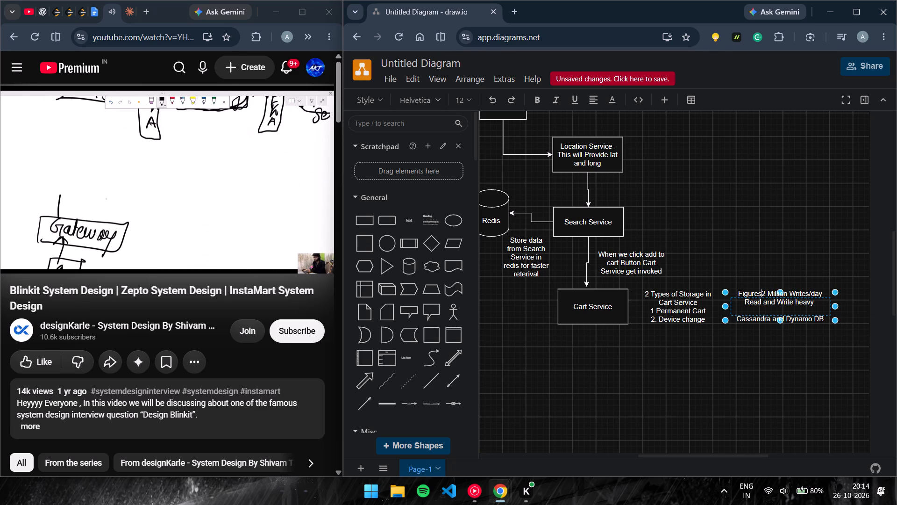
{"action": "key", "text": "minus"}
{"action": "key", "text": "Return"}
{"action": "left_click", "coordinate": [811, 245]}
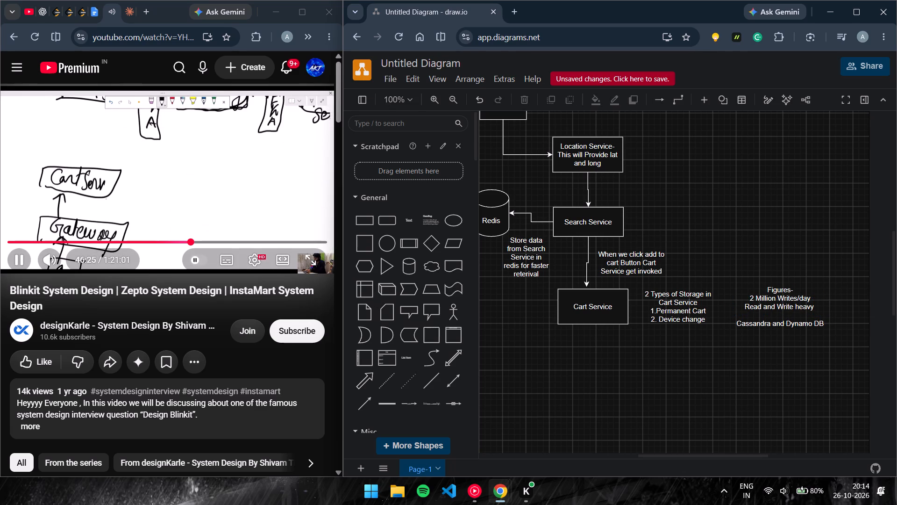
Rewind the video to replay the 2 million writes per day part and the start of the gateway drawing.
{"action": "key", "text": "Left"}
{"action": "key", "text": "Left"}
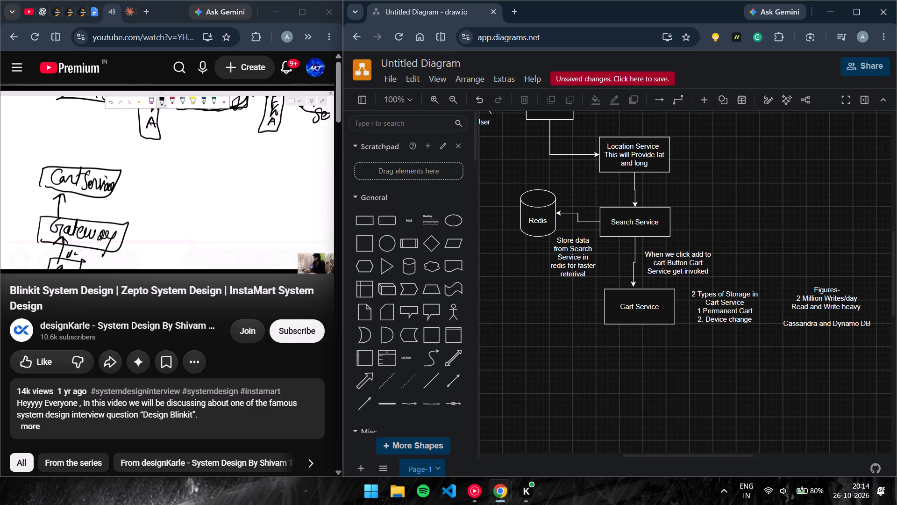
{"action": "scroll", "coordinate": [531, 271], "scroll_direction": "left", "scroll_amount": 1}
{"action": "left_click", "coordinate": [178, 203]}
{"action": "left_click", "coordinate": [178, 203]}
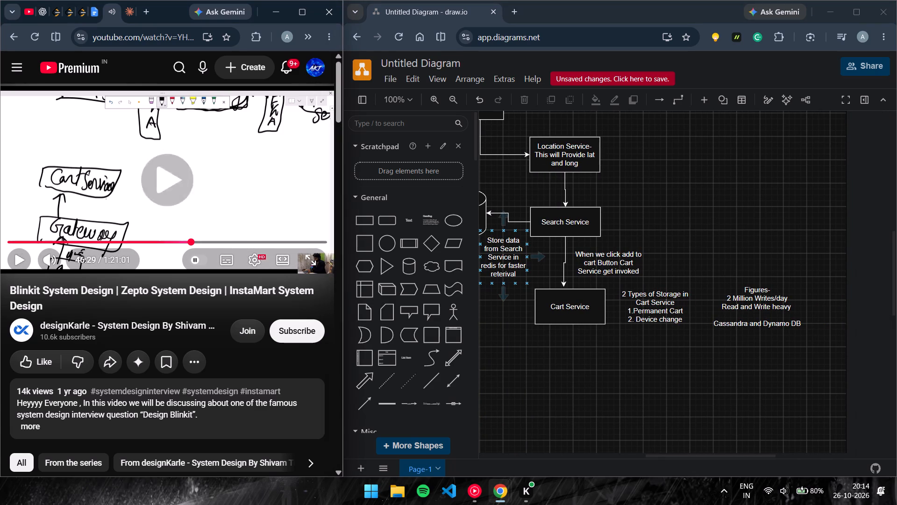
{"action": "key", "text": "Left"}
{"action": "key", "text": "Left"}
{"action": "key", "text": "Left"}
{"action": "key", "text": "Left"}
{"action": "key", "text": "Left"}
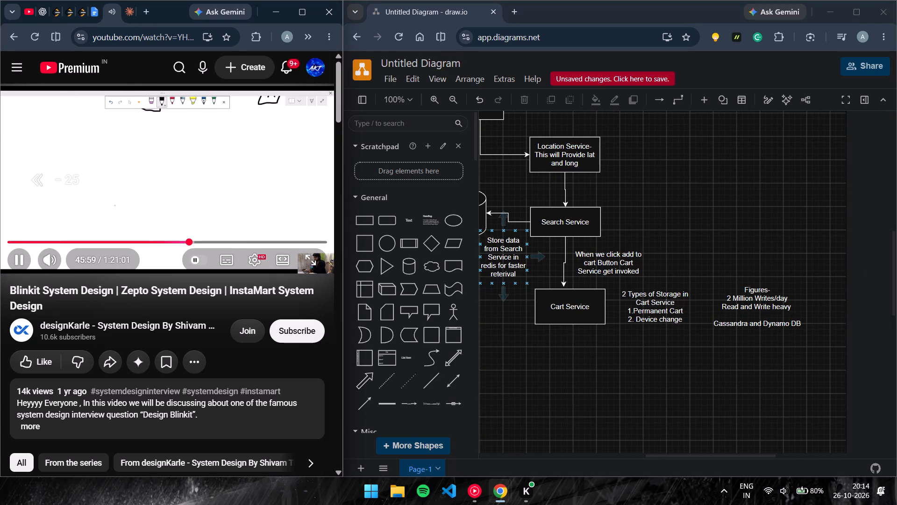
{"action": "key", "text": "Left"}
{"action": "key", "text": "Left"}
{"action": "key", "text": "Left"}
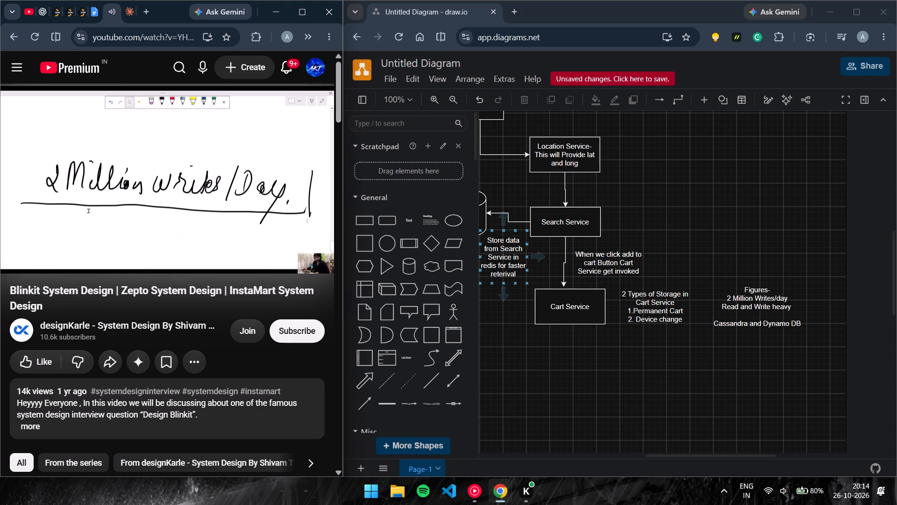
{"action": "key", "text": "Right"}
{"action": "key", "text": "Right"}
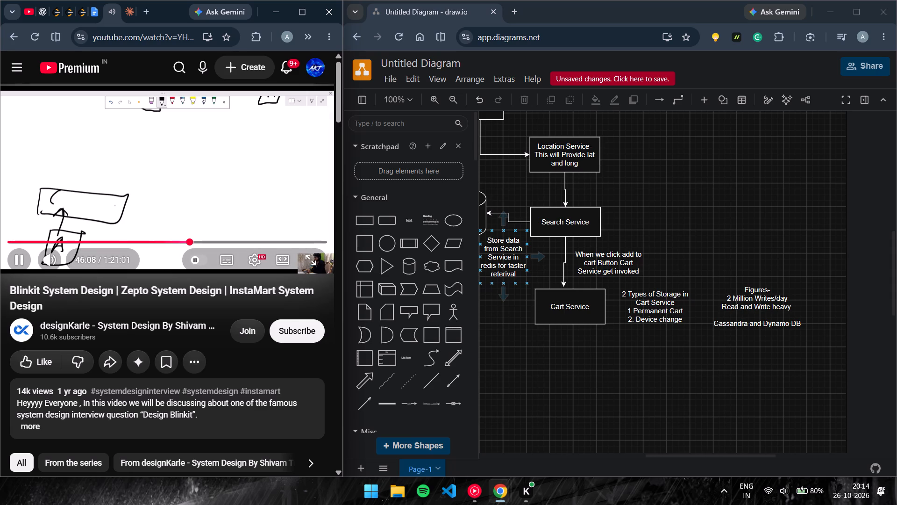
Set the video's playback speed to 1.5x and continue watching.
{"action": "left_click", "coordinate": [251, 258]}
{"action": "scroll", "coordinate": [264, 191], "scroll_direction": "down", "scroll_amount": 1}
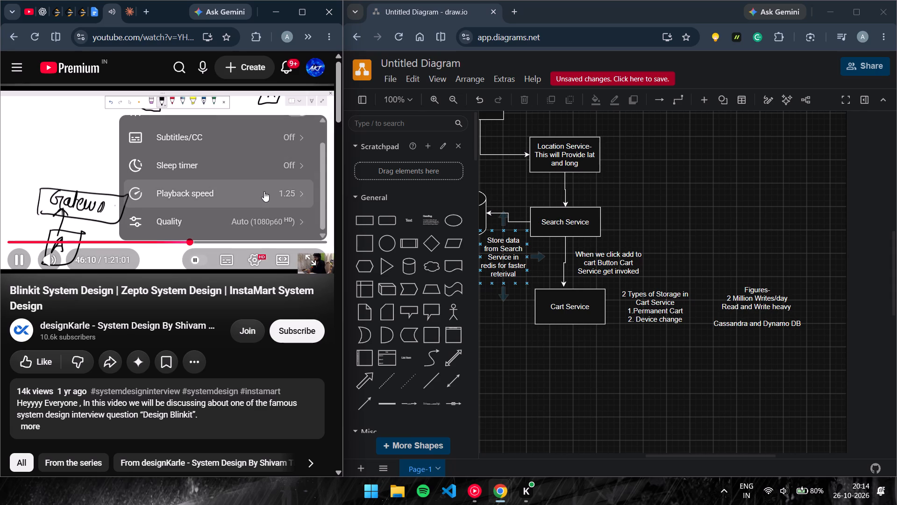
{"action": "left_click", "coordinate": [265, 192]}
{"action": "left_click", "coordinate": [265, 229]}
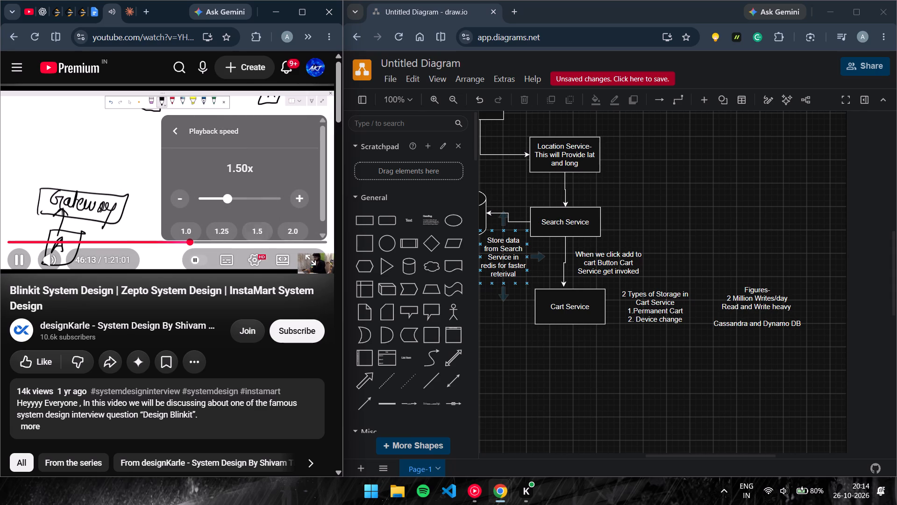
{"action": "left_click", "coordinate": [173, 314]}
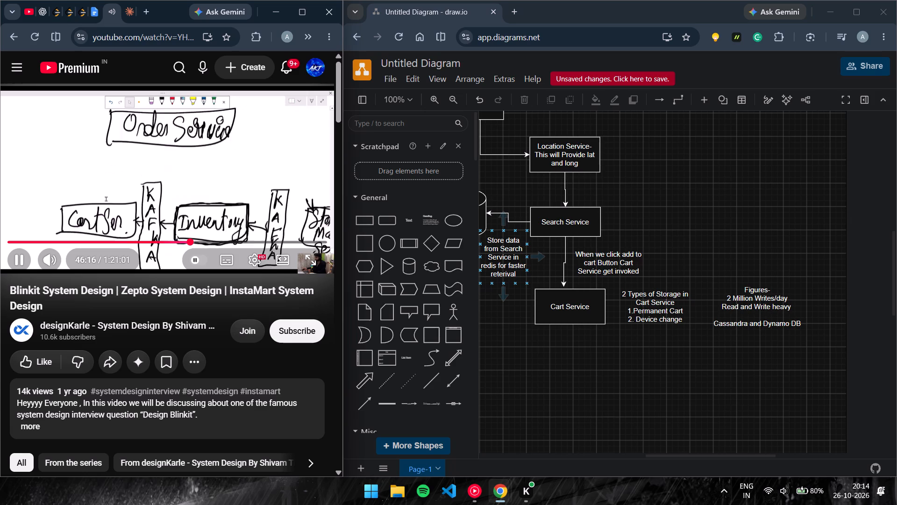
{"action": "left_click", "coordinate": [203, 214]}
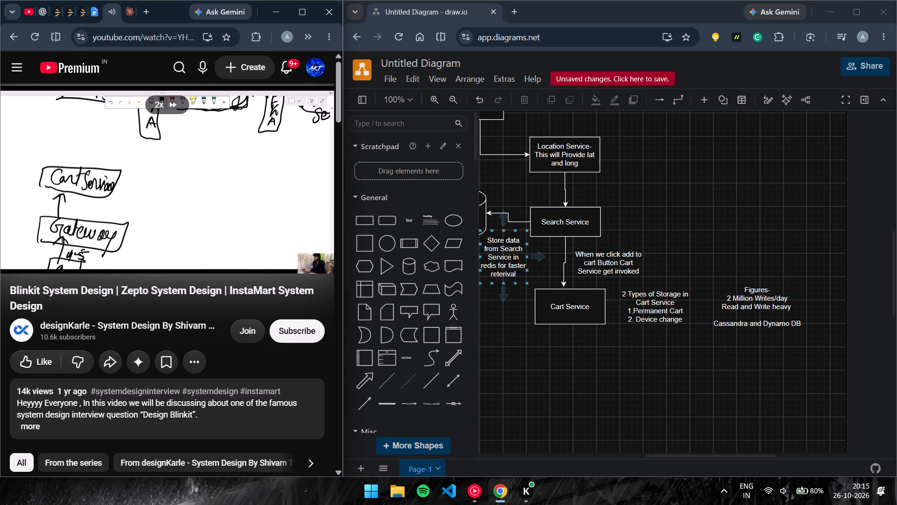
Open Notepad to review the functional and non-functional requirements notes, and minimise it when finished.
{"action": "type", "text": "note"}
{"action": "key", "text": "Return"}
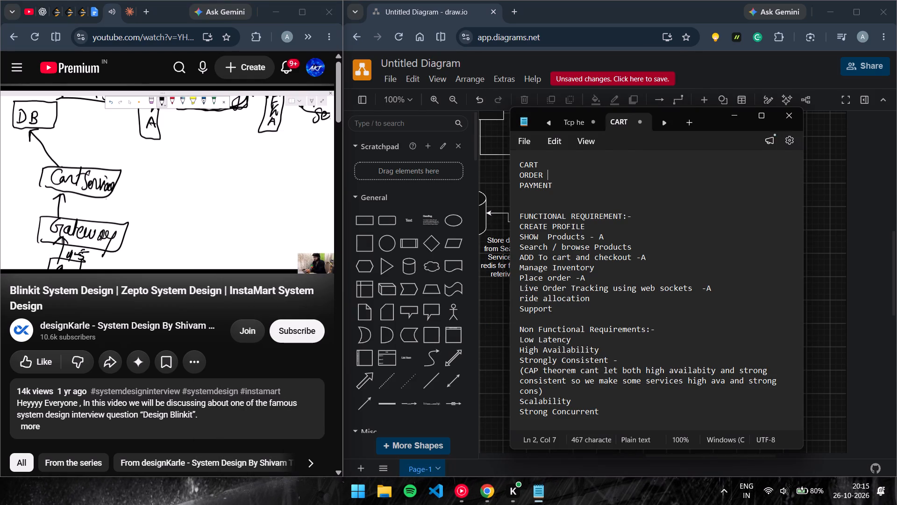
{"action": "left_click", "coordinate": [666, 204]}
{"action": "scroll", "coordinate": [661, 279], "scroll_direction": "down", "scroll_amount": 1}
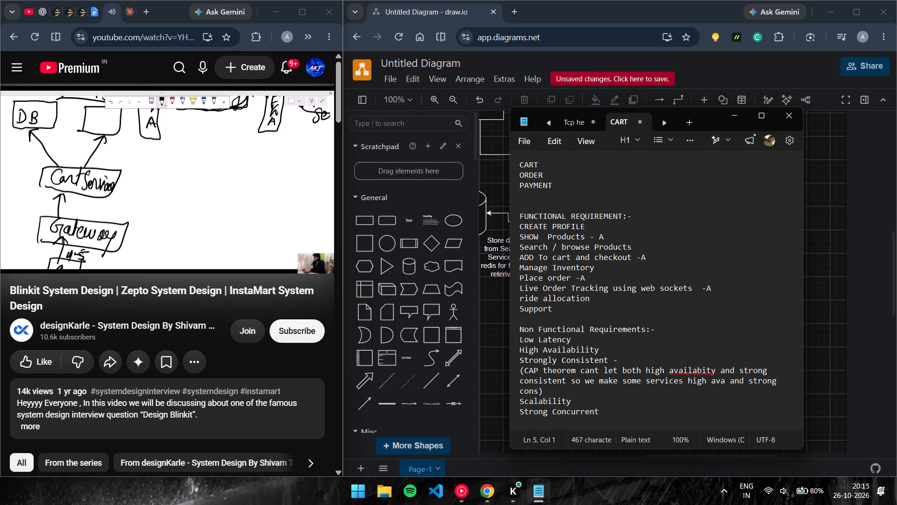
{"action": "scroll", "coordinate": [661, 279], "scroll_direction": "down", "scroll_amount": 4}
{"action": "scroll", "coordinate": [661, 279], "scroll_direction": "up", "scroll_amount": 2}
{"action": "scroll", "coordinate": [661, 279], "scroll_direction": "down", "scroll_amount": 3}
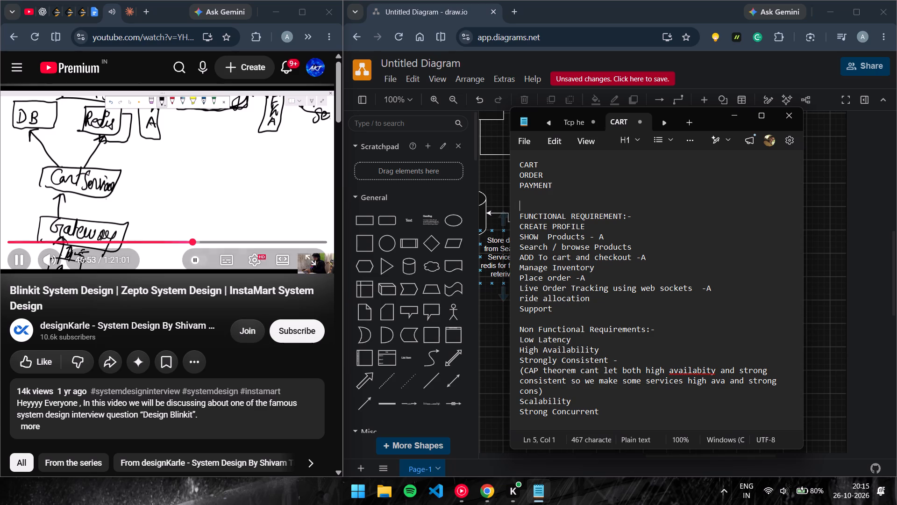
{"action": "left_click", "coordinate": [183, 173]}
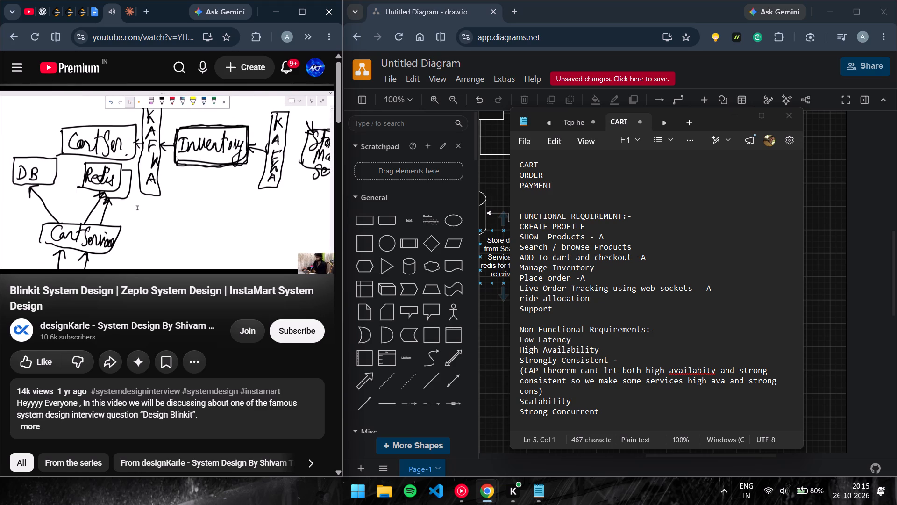
{"action": "left_click", "coordinate": [245, 200]}
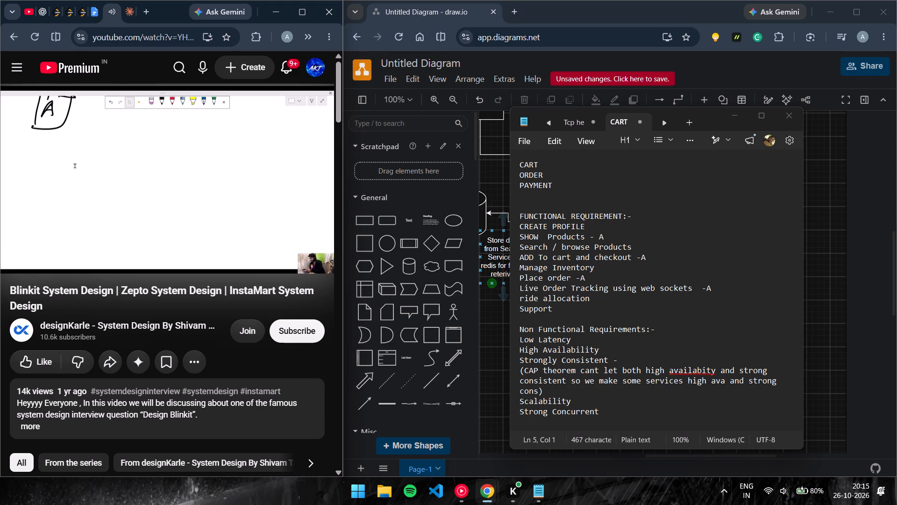
{"action": "left_click", "coordinate": [731, 117]}
Rewind the video to the part where the cart service is connected to its DB.
{"action": "left_click", "coordinate": [212, 190]}
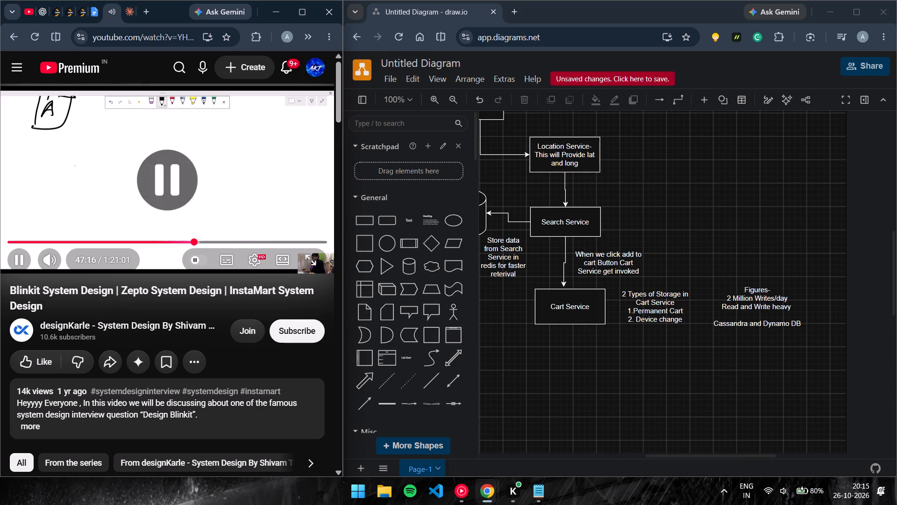
{"action": "key", "text": "Left"}
{"action": "key", "text": "Left"}
{"action": "key", "text": "Left"}
{"action": "key", "text": "Left"}
{"action": "key", "text": "Left"}
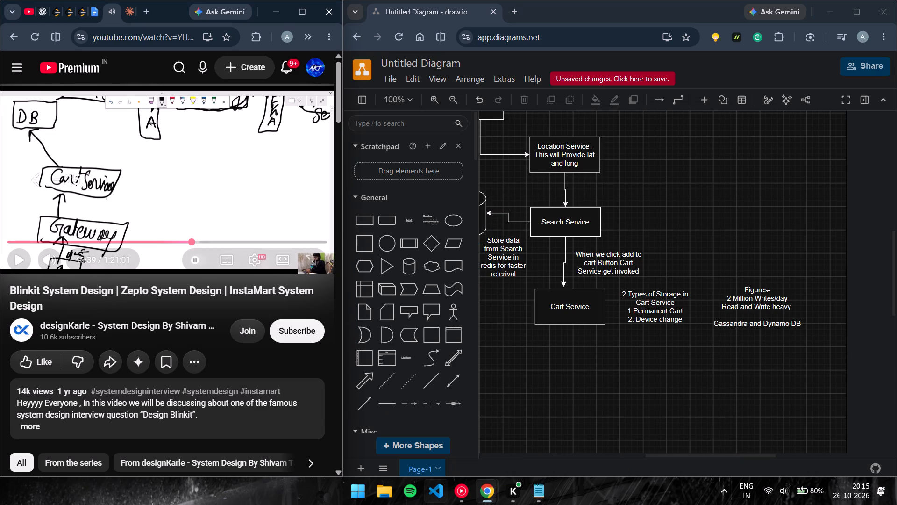
Switch to YouTube Music and pause the playing song.
{"action": "left_click", "coordinate": [458, 440]}
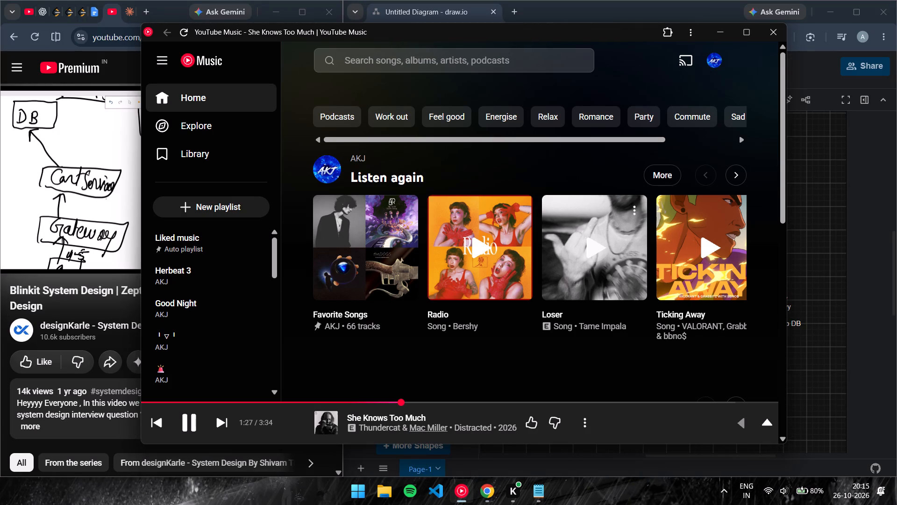
{"action": "left_click", "coordinate": [204, 425]}
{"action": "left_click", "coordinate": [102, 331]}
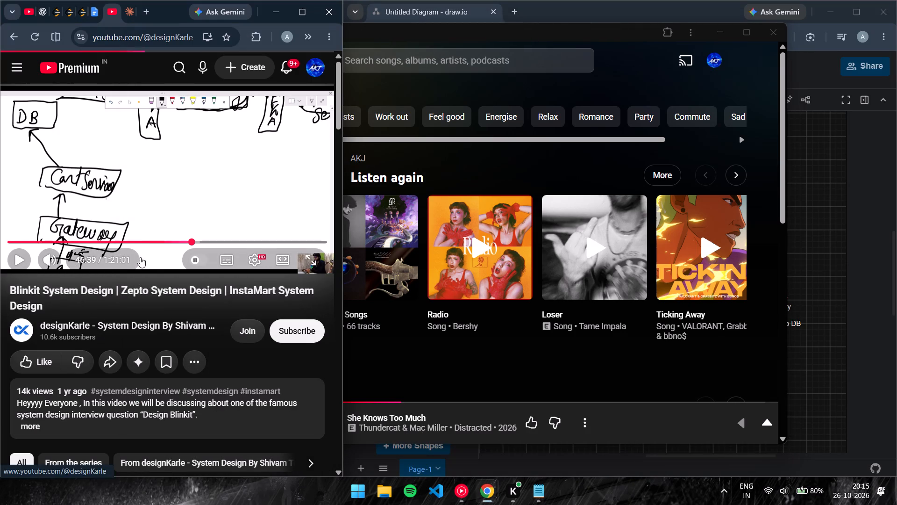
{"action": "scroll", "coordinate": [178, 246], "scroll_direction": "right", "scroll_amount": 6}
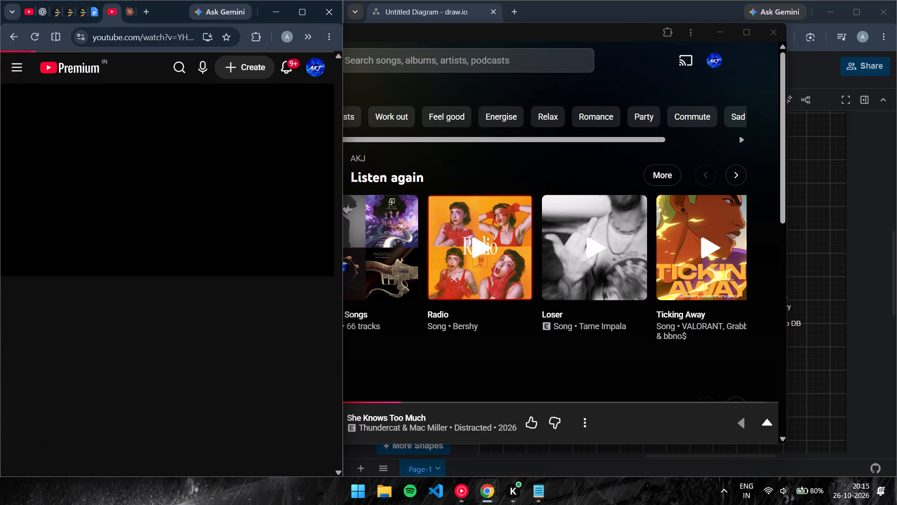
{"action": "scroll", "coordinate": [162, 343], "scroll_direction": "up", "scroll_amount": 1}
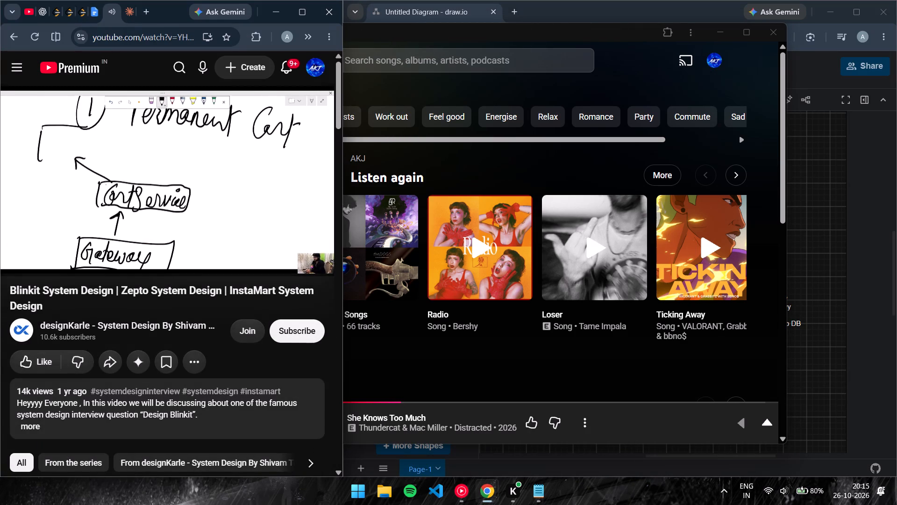
Skip ahead in the video through the permanent cart and device change explanations to the Cart Service and Order Service drawing.
{"action": "key", "text": "Right"}
{"action": "key", "text": "Right"}
{"action": "key", "text": "Right"}
{"action": "key", "text": "Right"}
{"action": "key", "text": "Right"}
{"action": "key", "text": "Right"}
{"action": "key", "text": "Right"}
{"action": "key", "text": "Right"}
{"action": "key", "text": "Right"}
{"action": "key", "text": "Right"}
{"action": "key", "text": "Right"}
{"action": "key", "text": "Right"}
{"action": "key", "text": "Right"}
{"action": "key", "text": "Right"}
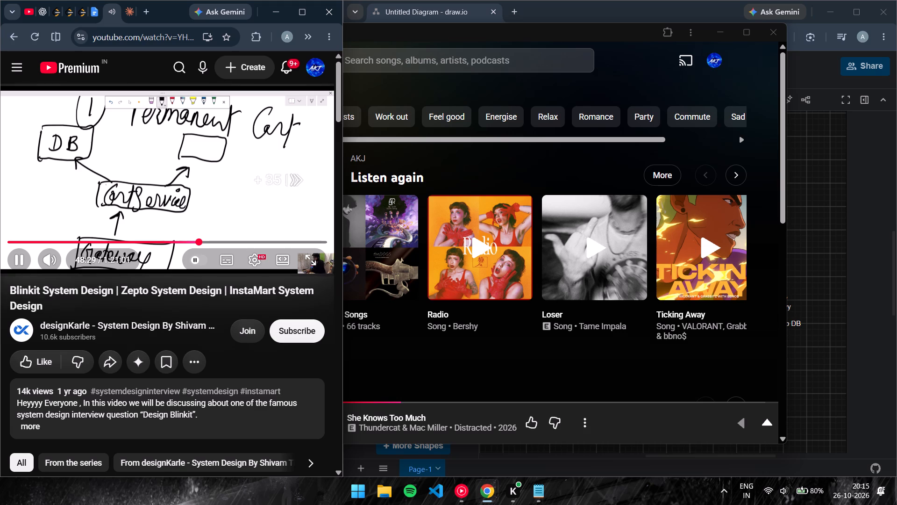
{"action": "key", "text": "Right"}
{"action": "key", "text": "Right"}
{"action": "key", "text": "Right"}
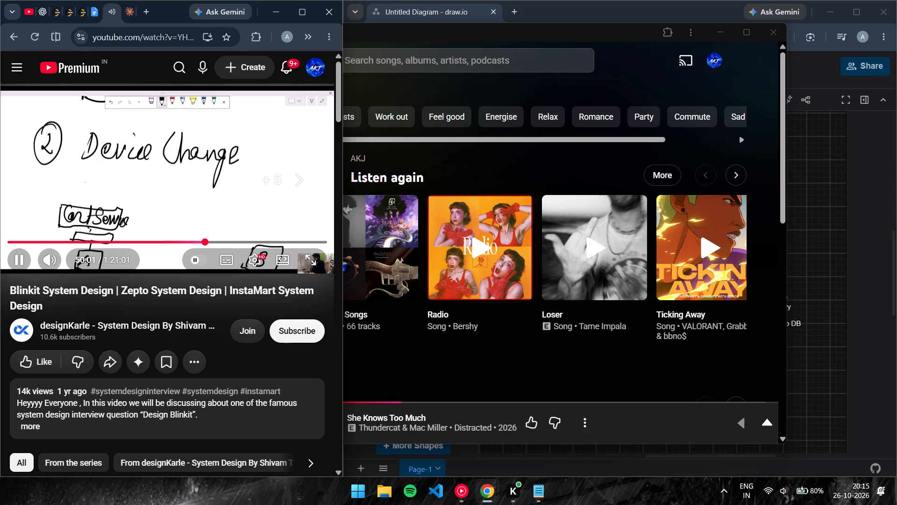
{"action": "key", "text": "Right"}
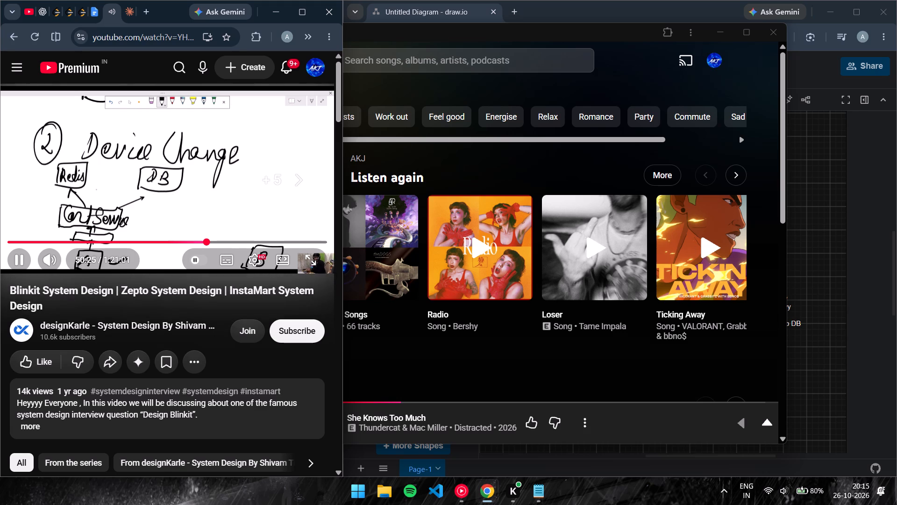
{"action": "key", "text": "Right"}
{"action": "key", "text": "Right"}
{"action": "key", "text": "Right"}
{"action": "key", "text": "Right"}
{"action": "key", "text": "Right"}
{"action": "key", "text": "Right"}
{"action": "key", "text": "Right"}
{"action": "key", "text": "Right"}
{"action": "key", "text": "Right"}
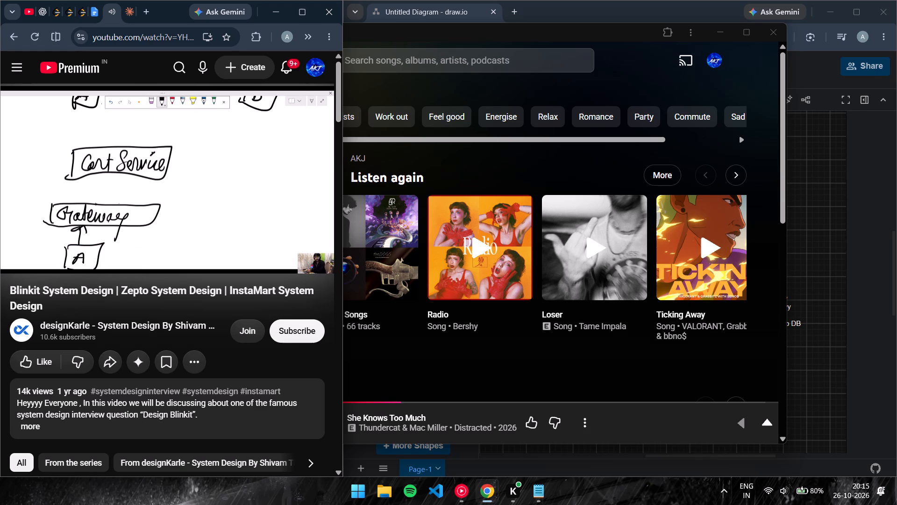
{"action": "key", "text": "Right"}
{"action": "key", "text": "Right"}
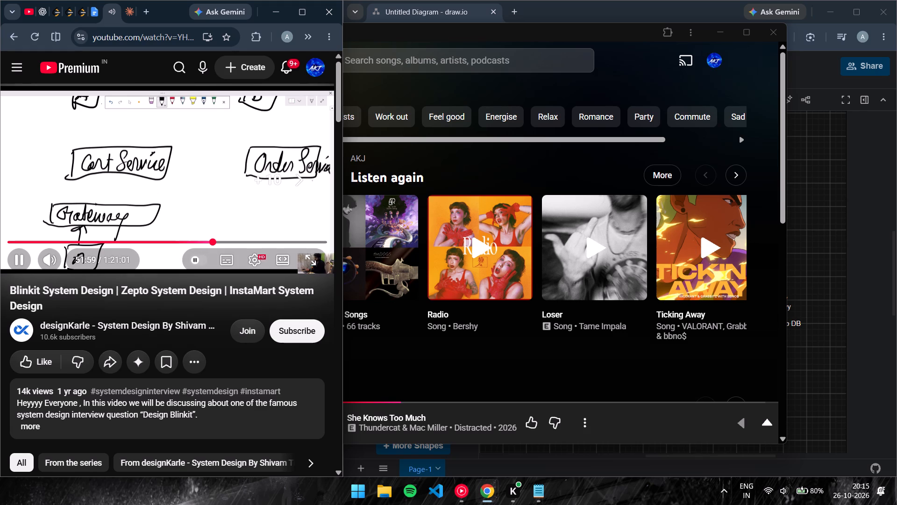
Rewind the video to the device change section and skim how the cart services use Redis and the DB.
{"action": "key", "text": "Left"}
{"action": "key", "text": "Left"}
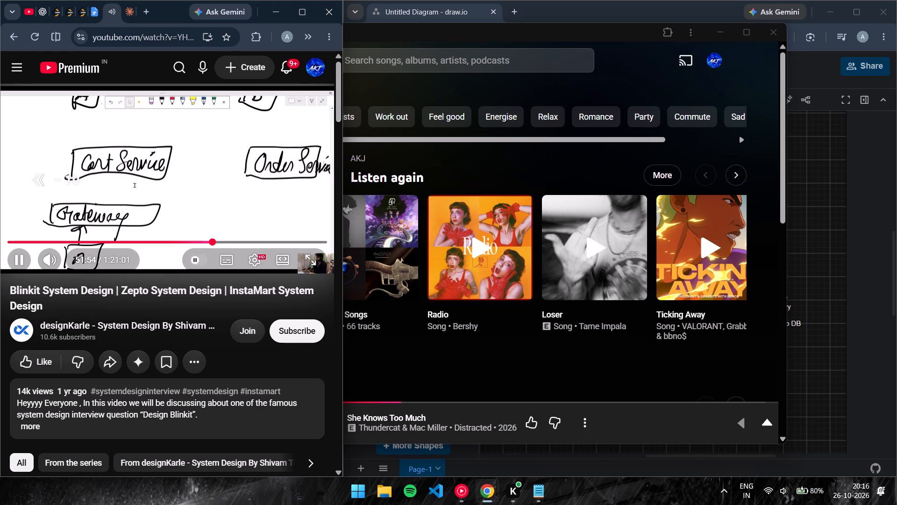
{"action": "key", "text": "Left"}
{"action": "key", "text": "Left"}
{"action": "key", "text": "Left"}
{"action": "key", "text": "Left"}
{"action": "key", "text": "Left"}
{"action": "key", "text": "Left"}
{"action": "key", "text": "Left"}
{"action": "key", "text": "Left"}
{"action": "key", "text": "Left"}
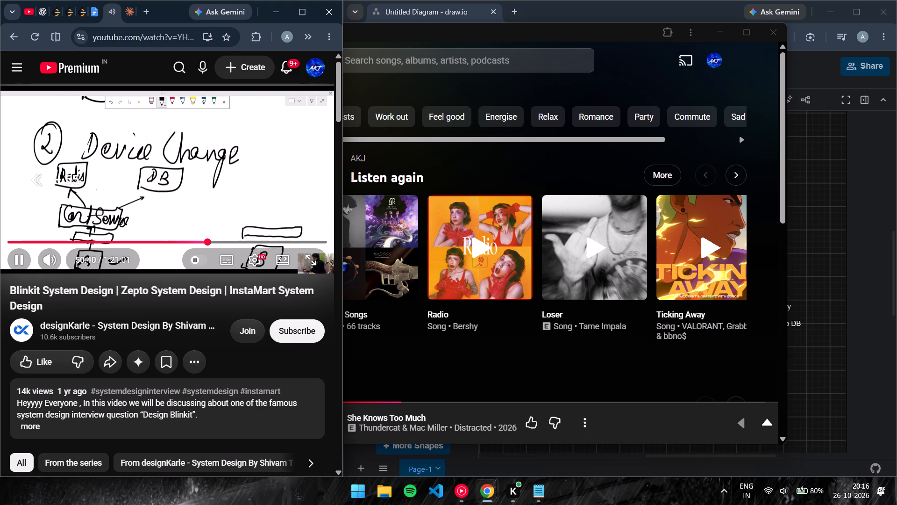
{"action": "key", "text": "Left"}
{"action": "key", "text": "Left"}
{"action": "key", "text": "Left"}
{"action": "key", "text": "Left"}
{"action": "key", "text": "Right"}
{"action": "key", "text": "Right"}
{"action": "key", "text": "Right"}
{"action": "key", "text": "Right"}
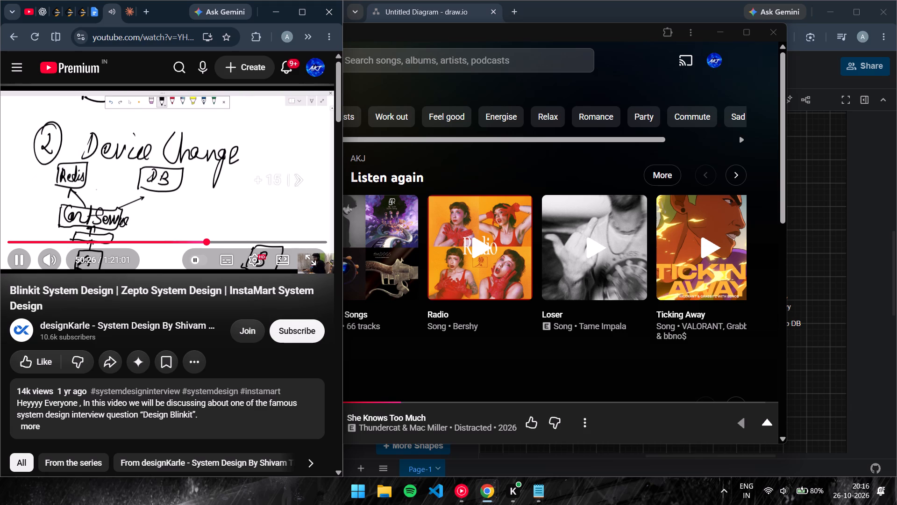
{"action": "key", "text": "Right"}
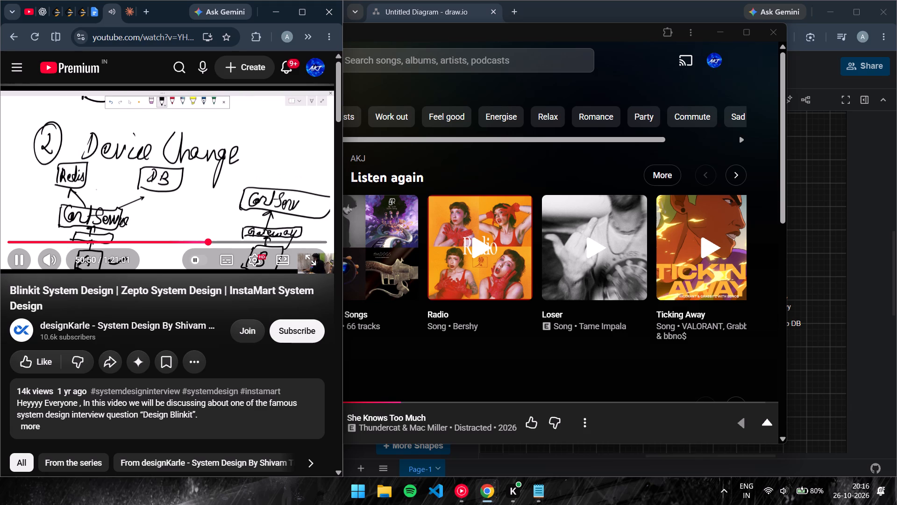
{"action": "key", "text": "Right"}
{"action": "key", "text": "Right"}
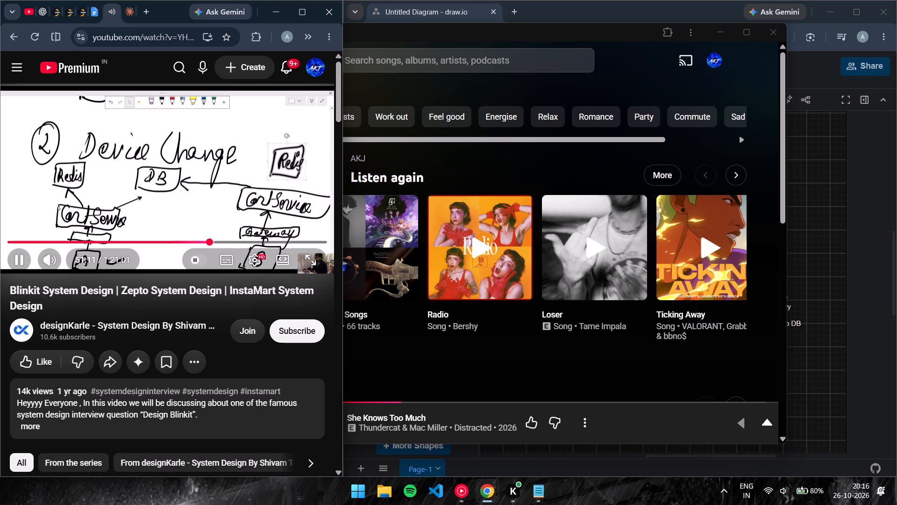
Watch the device change section at double speed up to the drawing of the Cart Service and its Gateway.
{"action": "left_click_drag", "start_coordinate": [226, 171], "coordinate": [226, 174]}
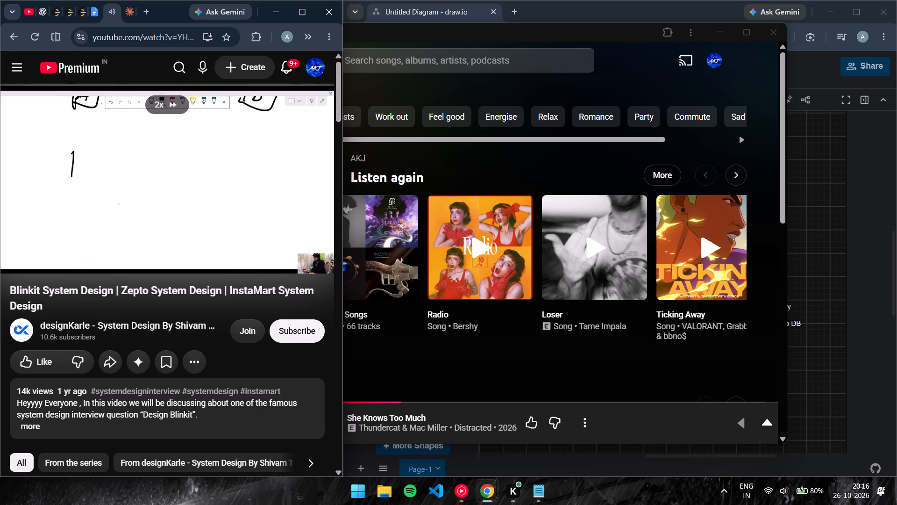
{"action": "left_click_drag", "start_coordinate": [226, 174], "coordinate": [230, 176]}
{"action": "key", "text": "Right"}
{"action": "left_click", "coordinate": [230, 176]}
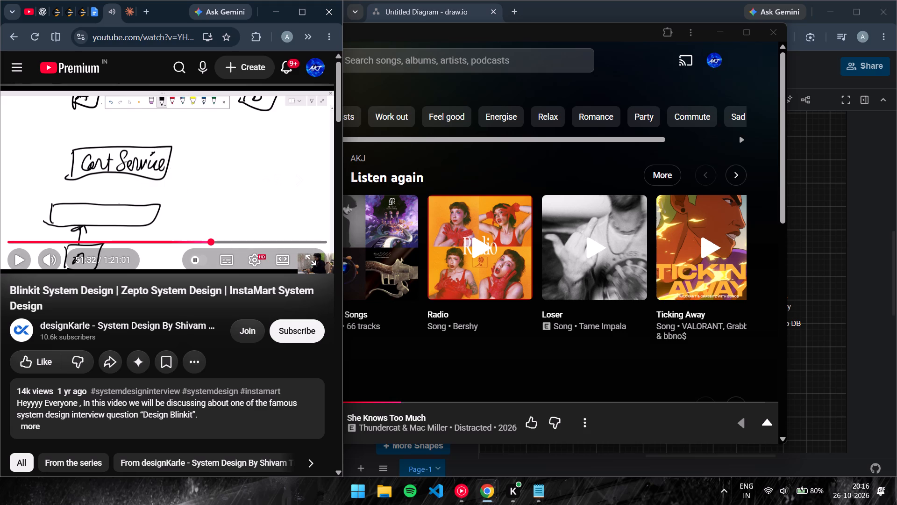
{"action": "left_click", "coordinate": [230, 176]}
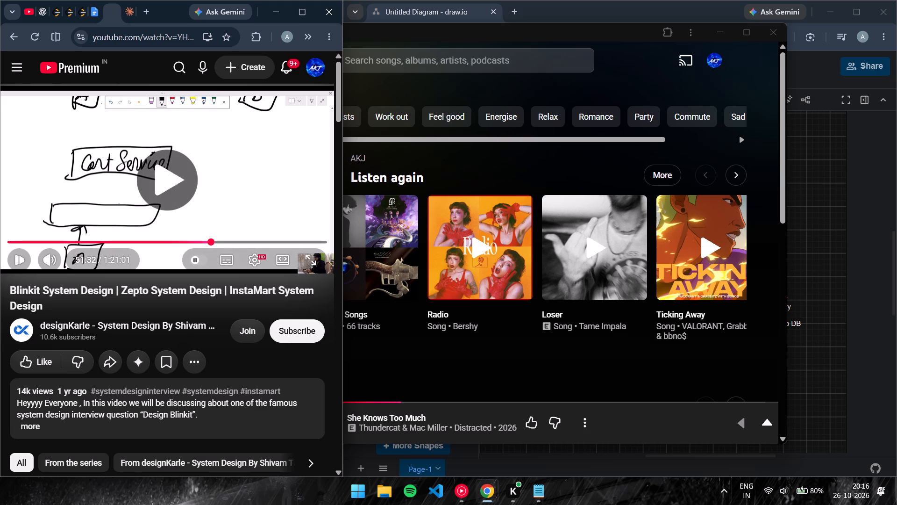
{"action": "left_click", "coordinate": [867, 173]}
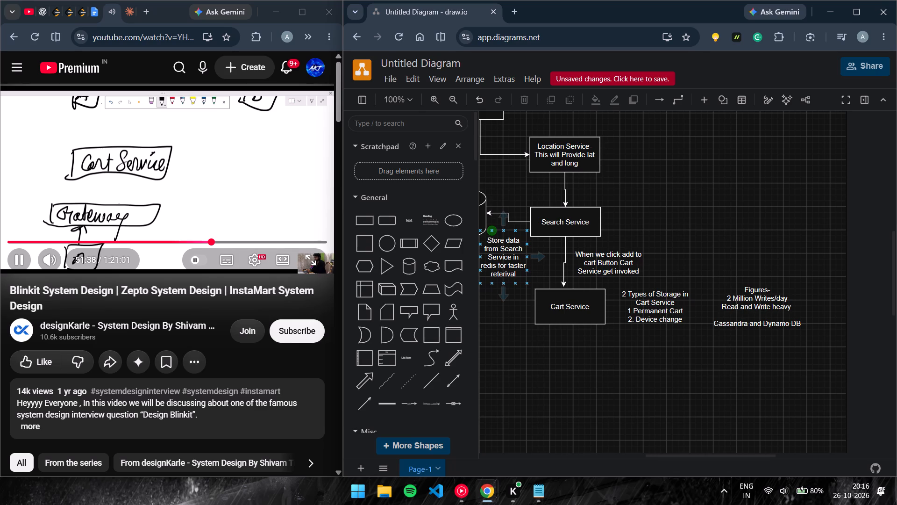
{"action": "left_click", "coordinate": [551, 403]}
Watch the video at double speed through the drawing of the Order Service and the Cart Service's DB and Redis.
{"action": "left_click_drag", "start_coordinate": [178, 159], "coordinate": [180, 159]}
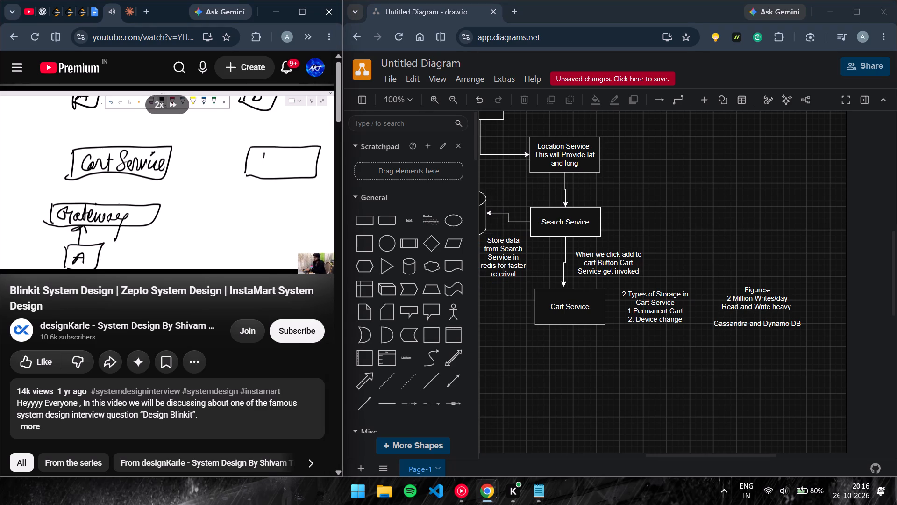
{"action": "left_click_drag", "start_coordinate": [180, 159], "coordinate": [181, 158]}
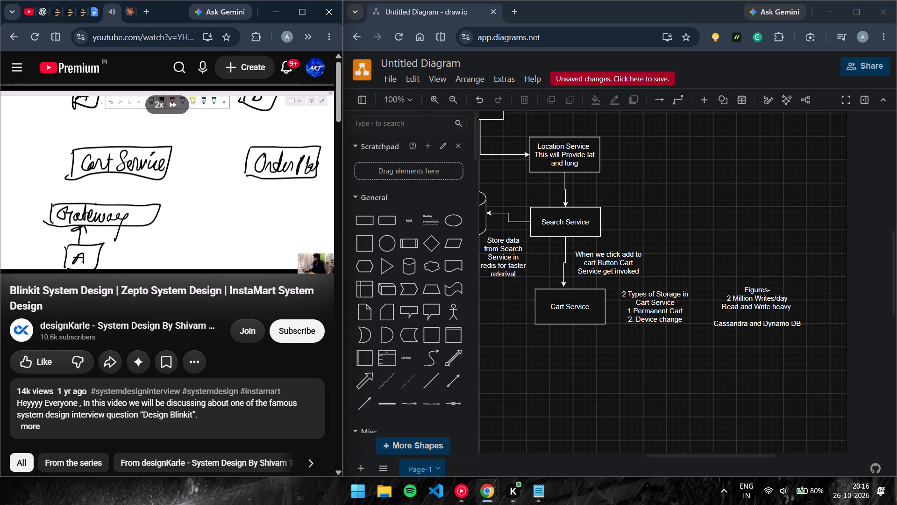
{"action": "left_click_drag", "start_coordinate": [181, 158], "coordinate": [181, 158]}
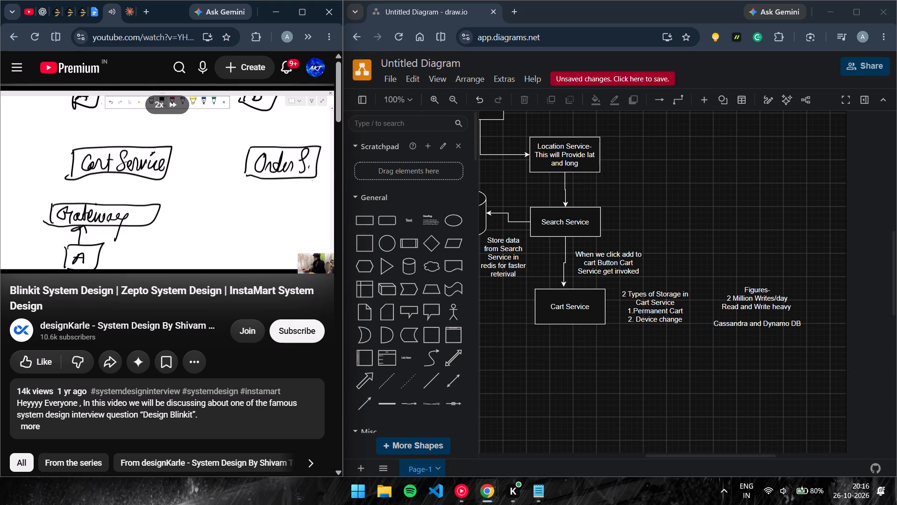
{"action": "left_click_drag", "start_coordinate": [181, 158], "coordinate": [182, 158]}
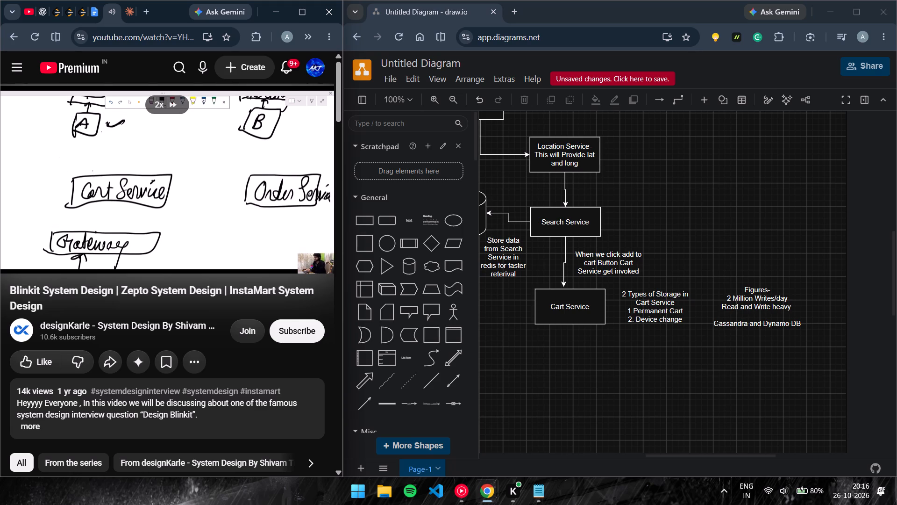
{"action": "left_click_drag", "start_coordinate": [182, 158], "coordinate": [182, 158]}
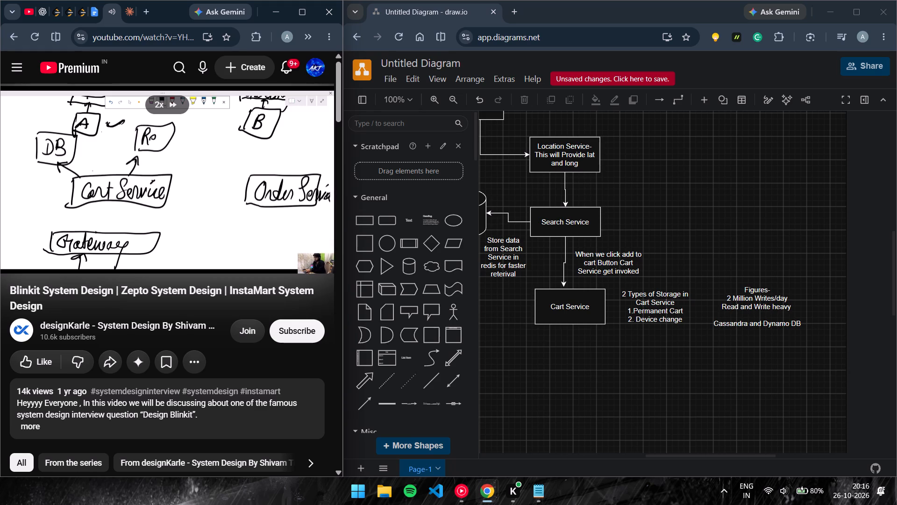
{"action": "left_click_drag", "start_coordinate": [182, 158], "coordinate": [179, 162]}
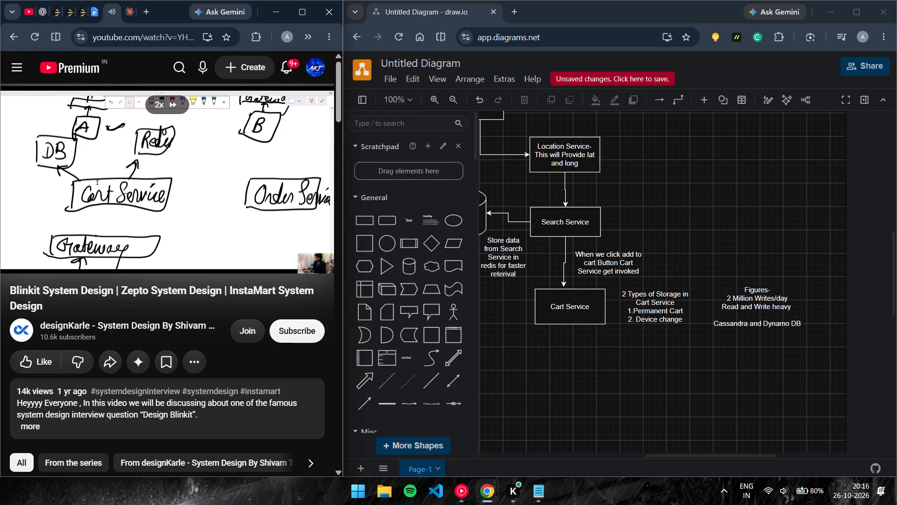
{"action": "left_click_drag", "start_coordinate": [179, 162], "coordinate": [181, 175]}
{"action": "key", "text": "Right"}
{"action": "key", "text": "Right"}
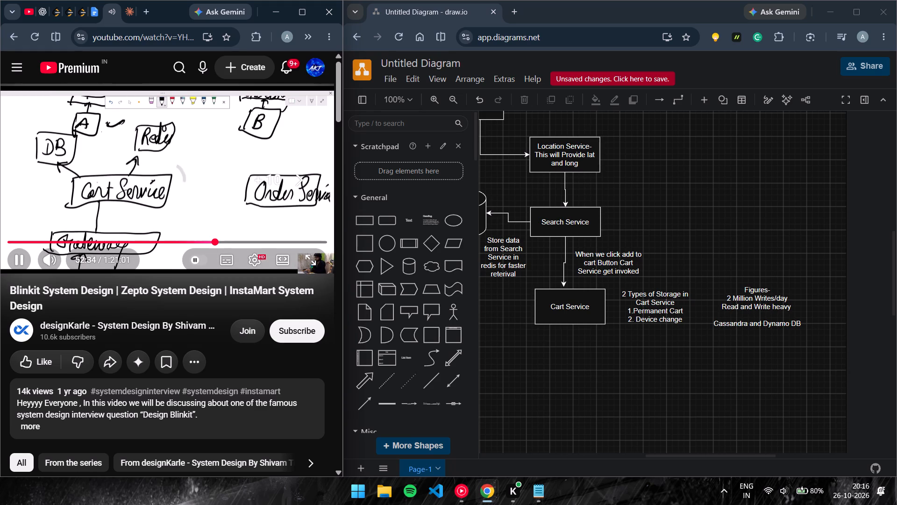
Watch how the Cart Service connects to the Order Service and pause the video at the new arrow from the Cart Service.
{"action": "scroll", "coordinate": [641, 350], "scroll_direction": "right", "scroll_amount": 1}
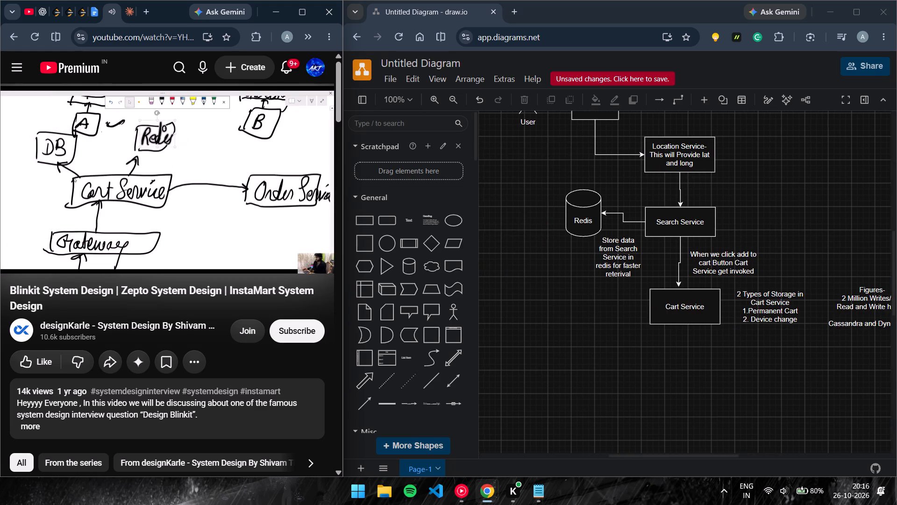
{"action": "scroll", "coordinate": [641, 350], "scroll_direction": "right", "scroll_amount": 1}
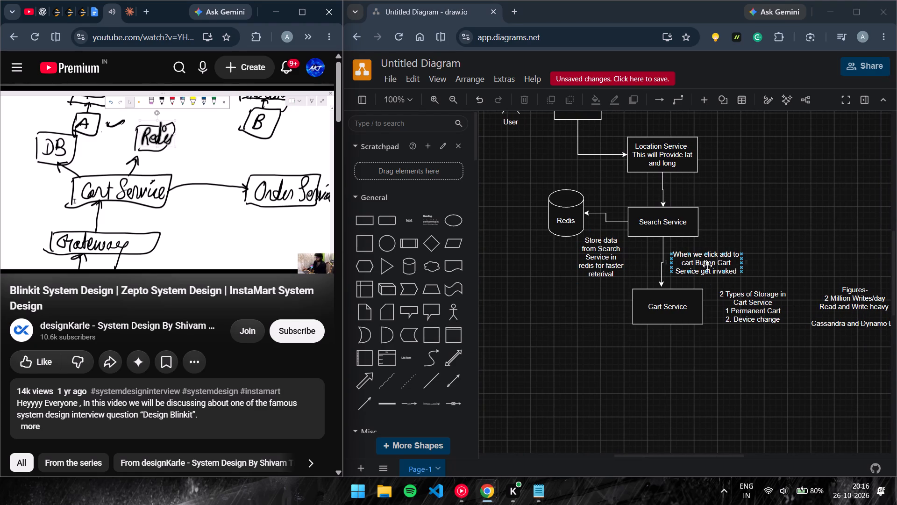
{"action": "left_click", "coordinate": [197, 186]}
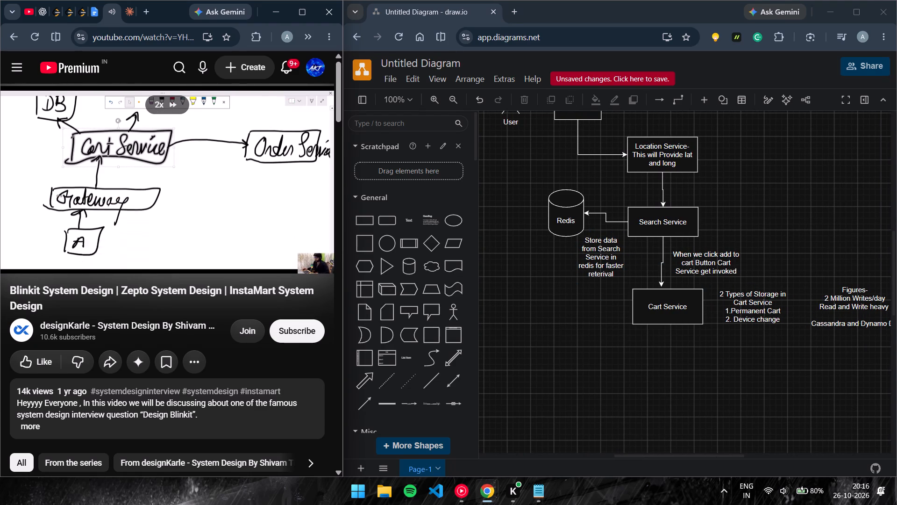
{"action": "left_click_drag", "start_coordinate": [206, 184], "coordinate": [206, 183]}
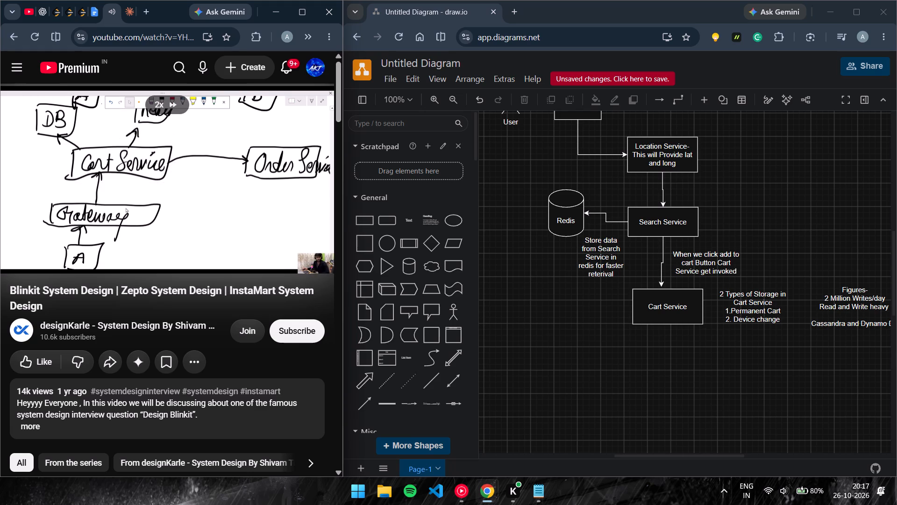
{"action": "left_click_drag", "start_coordinate": [206, 183], "coordinate": [207, 183]}
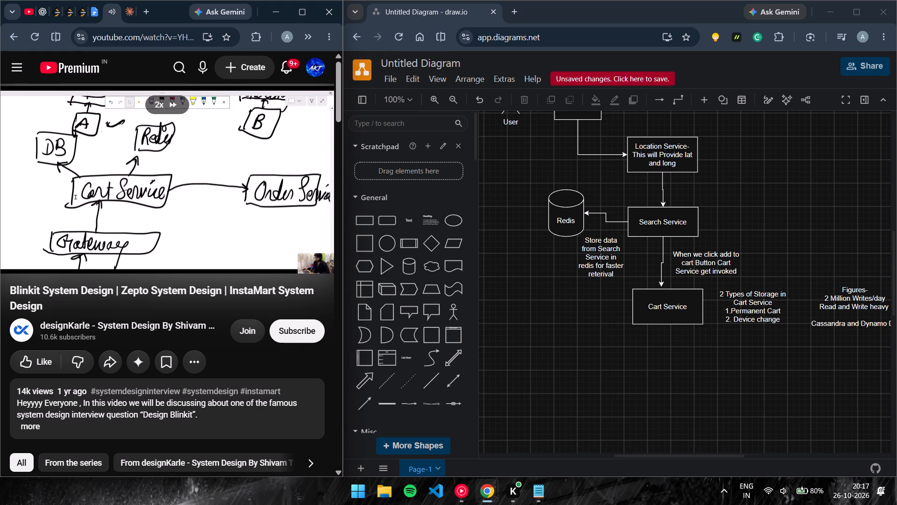
{"action": "left_click_drag", "start_coordinate": [207, 183], "coordinate": [207, 183]}
{"action": "left_click_drag", "start_coordinate": [207, 183], "coordinate": [207, 182]}
{"action": "left_click_drag", "start_coordinate": [207, 182], "coordinate": [207, 182]}
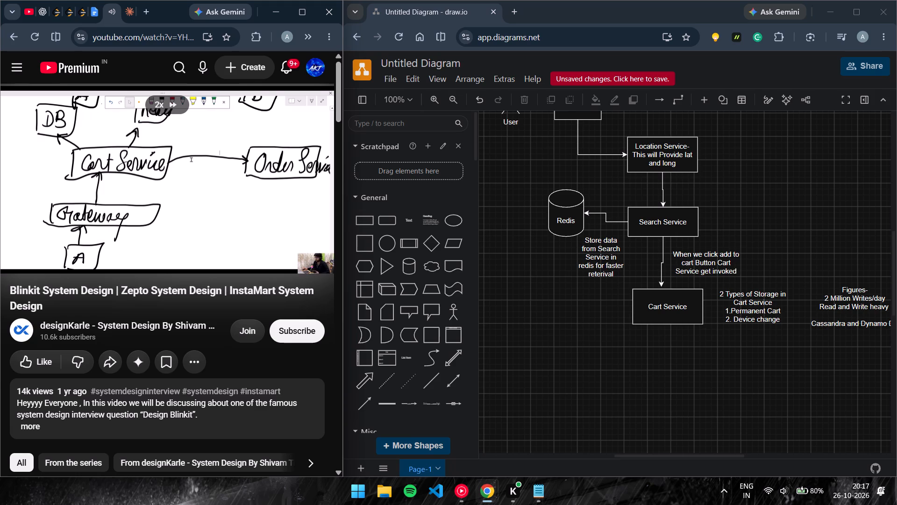
{"action": "left_click_drag", "start_coordinate": [207, 182], "coordinate": [215, 186]}
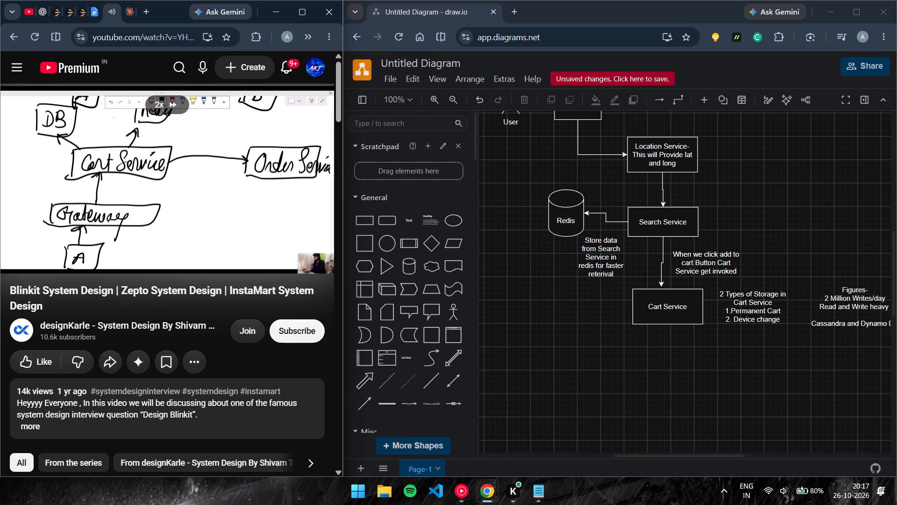
{"action": "left_click_drag", "start_coordinate": [215, 186], "coordinate": [229, 205]}
{"action": "left_click", "coordinate": [229, 205]}
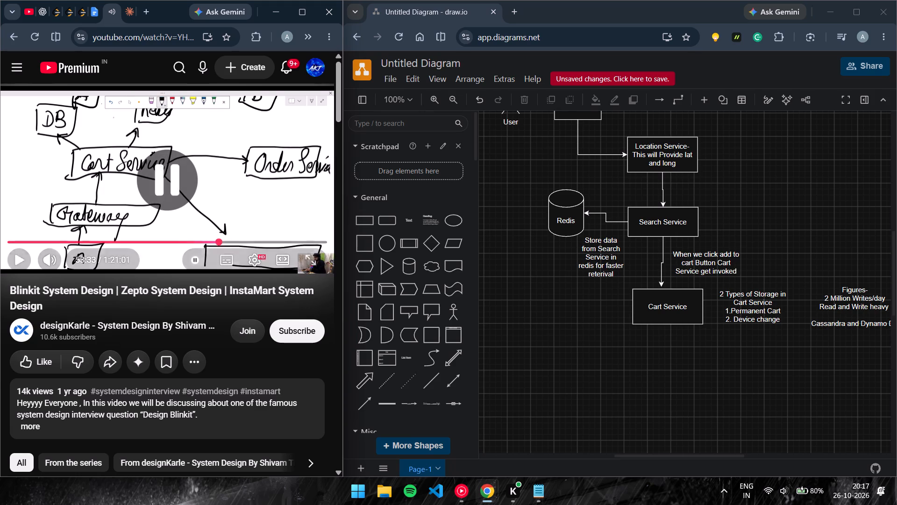
Add a text note above the Figures note reading "Before Placing and Order Cart Service should Interact with the Inventory Service".
{"action": "scroll", "coordinate": [694, 366], "scroll_direction": "left", "scroll_amount": 3}
{"action": "scroll", "coordinate": [694, 366], "scroll_direction": "right", "scroll_amount": 1}
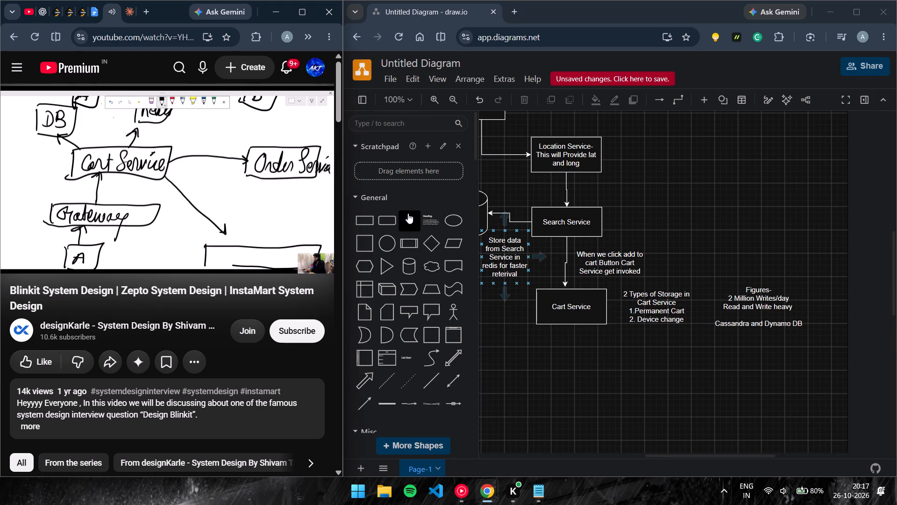
{"action": "left_click_drag", "start_coordinate": [407, 213], "coordinate": [703, 217]}
{"action": "double_click", "coordinate": [723, 228]}
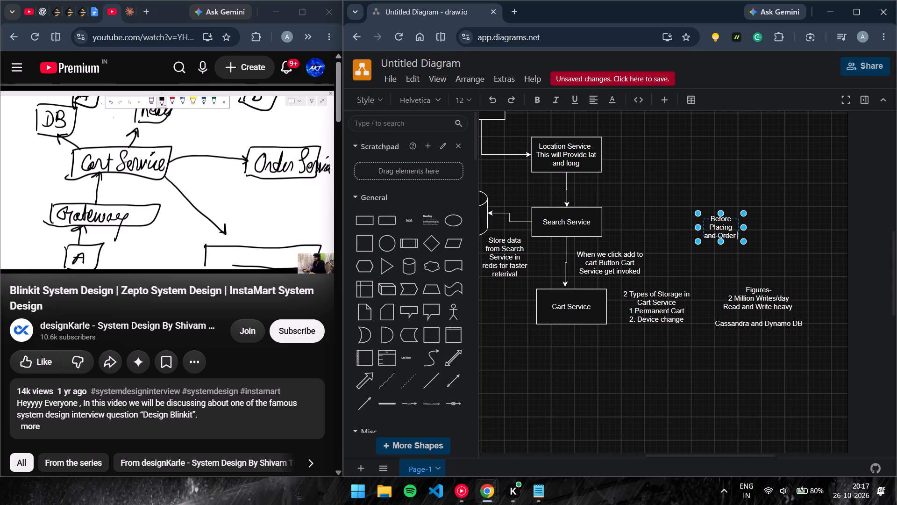
{"action": "key", "text": "BackSpace"}
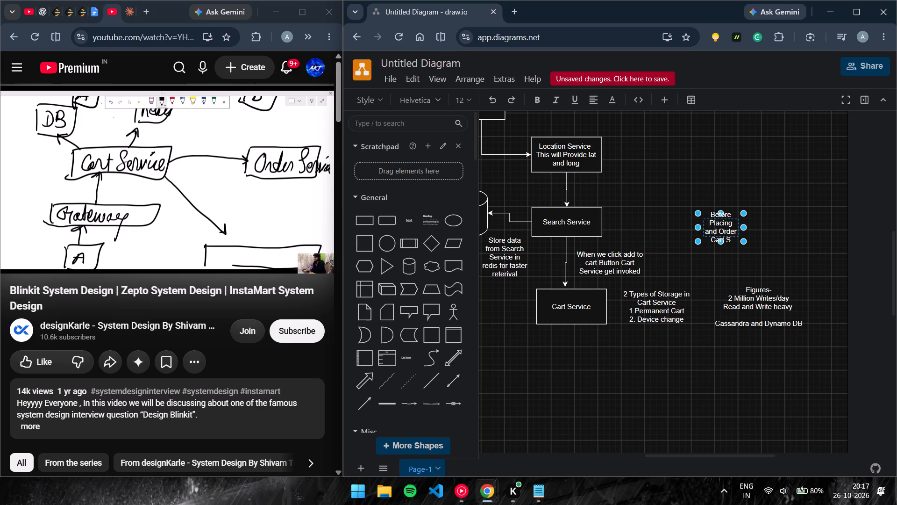
{"action": "key", "text": "BackSpace"}
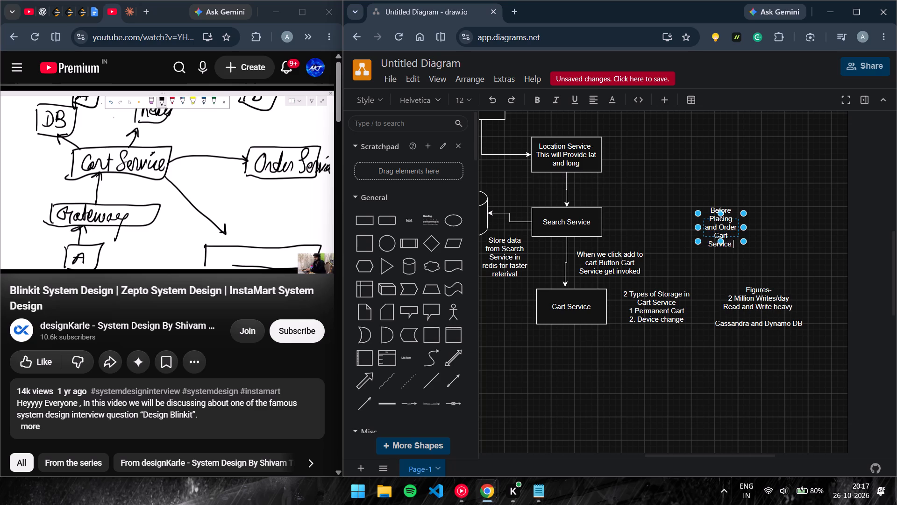
{"action": "key", "text": "BackSpace"}
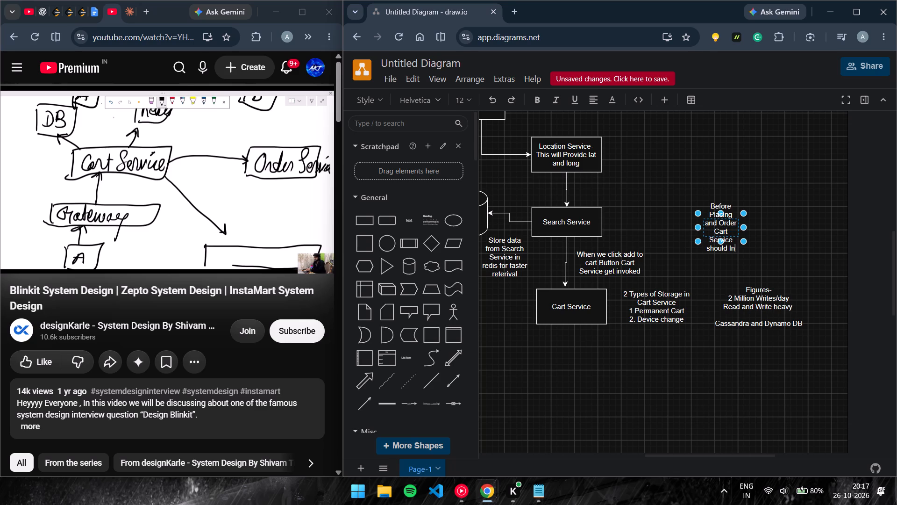
{"action": "key", "text": "BackSpace"}
{"action": "key", "text": "BackSpace"}
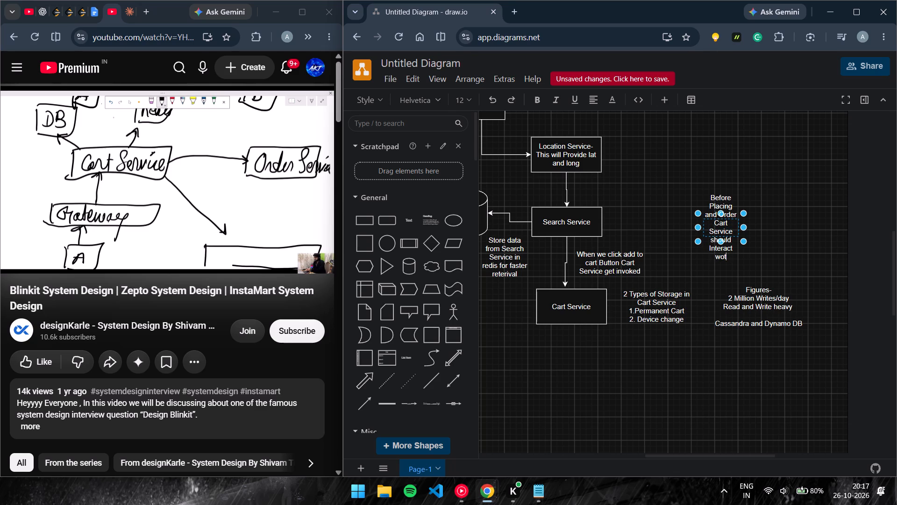
{"action": "key", "text": "BackSpace"}
{"action": "key", "text": "BackSpace"}
{"action": "type", "text": "othje"}
{"action": "key", "text": "space"}
{"action": "key", "text": "BackSpace"}
{"action": "key", "text": "BackSpace"}
{"action": "key", "text": "BackSpace"}
{"action": "key", "text": "BackSpace"}
{"action": "key", "text": "BackSpace"}
{"action": "key", "text": "BackSpace"}
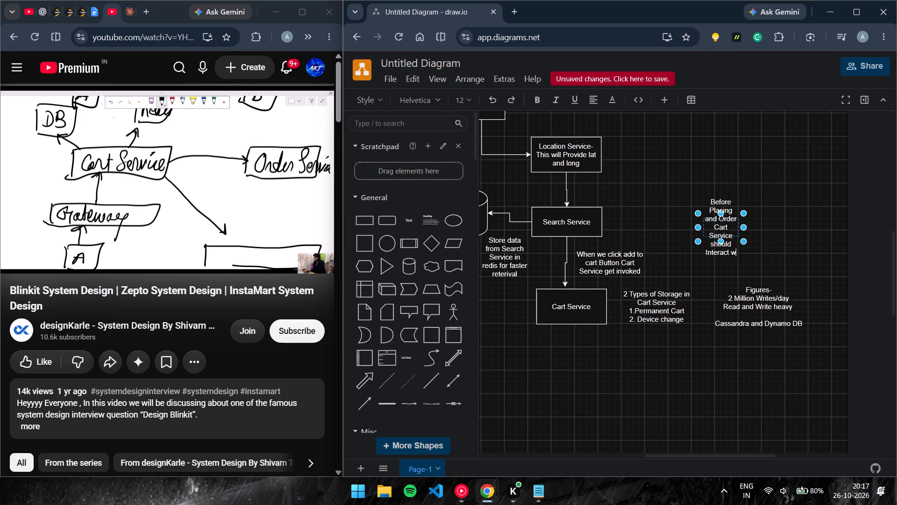
{"action": "type", "text": "ih"}
{"action": "key", "text": "BackSpace"}
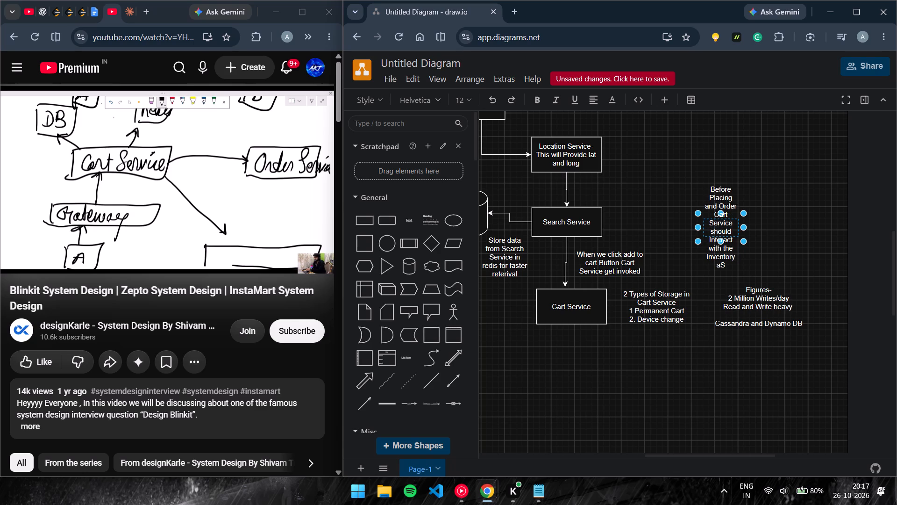
{"action": "key", "text": "BackSpace"}
{"action": "key", "text": "BackSpace"}
{"action": "key", "text": "BackSpace"}
Continue the inventory note with "to make sure all the items in the cart are avalaible at th".
{"action": "type", "text": "to make"}
{"action": "key", "text": "space"}
{"action": "type", "text": "sure all the items in the carty"}
{"action": "key", "text": "space"}
{"action": "key", "text": "BackSpace"}
{"action": "key", "text": "BackSpace"}
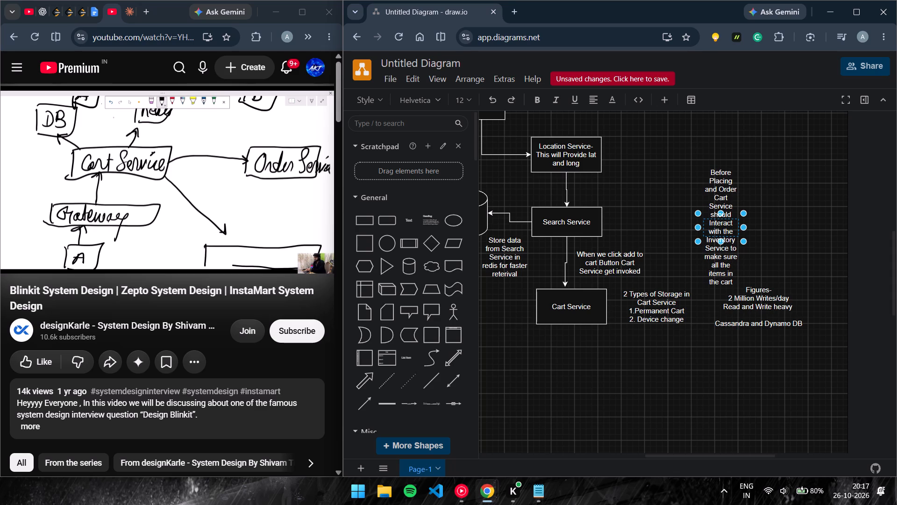
{"action": "key", "text": "space"}
{"action": "type", "text": "are avalaible at th"}
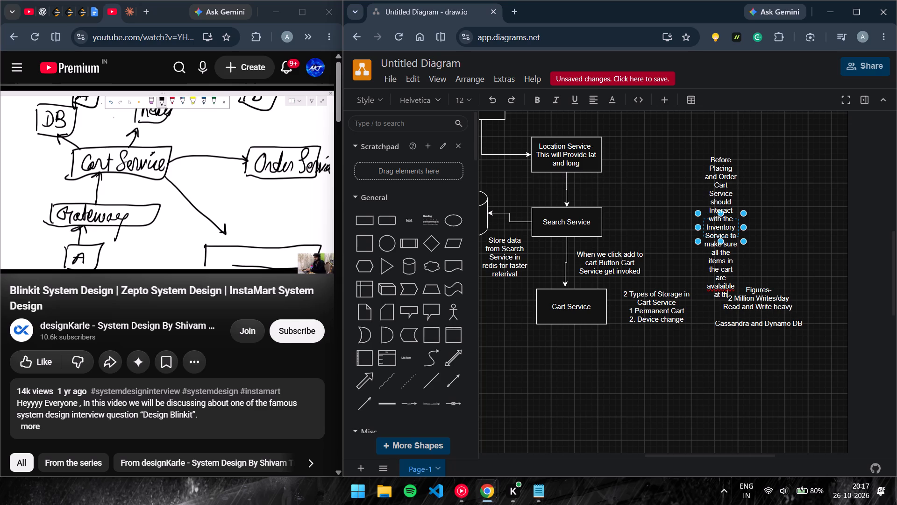